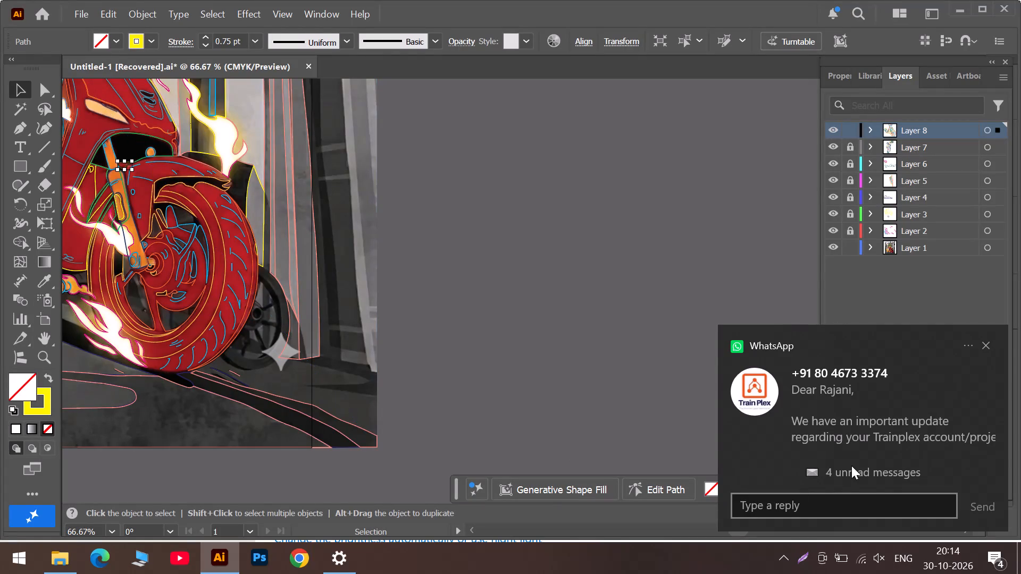
# Dismiss the incoming WhatsApp notification.
pyautogui.click(986, 348)
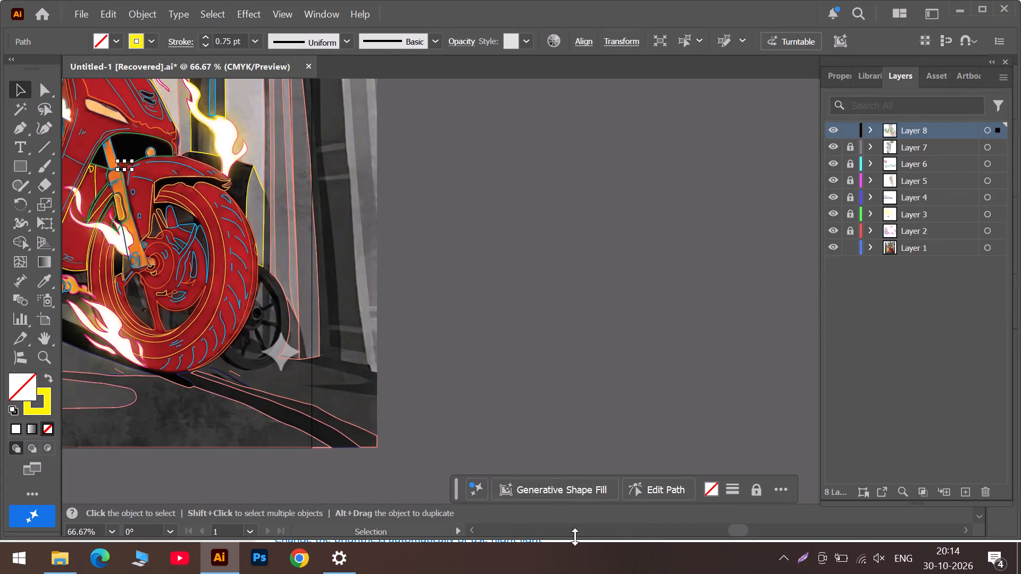
# Examine the traced outlines around the scooter's front wheel, the flames beside it and the road beneath.
pyautogui.click(645, 528)
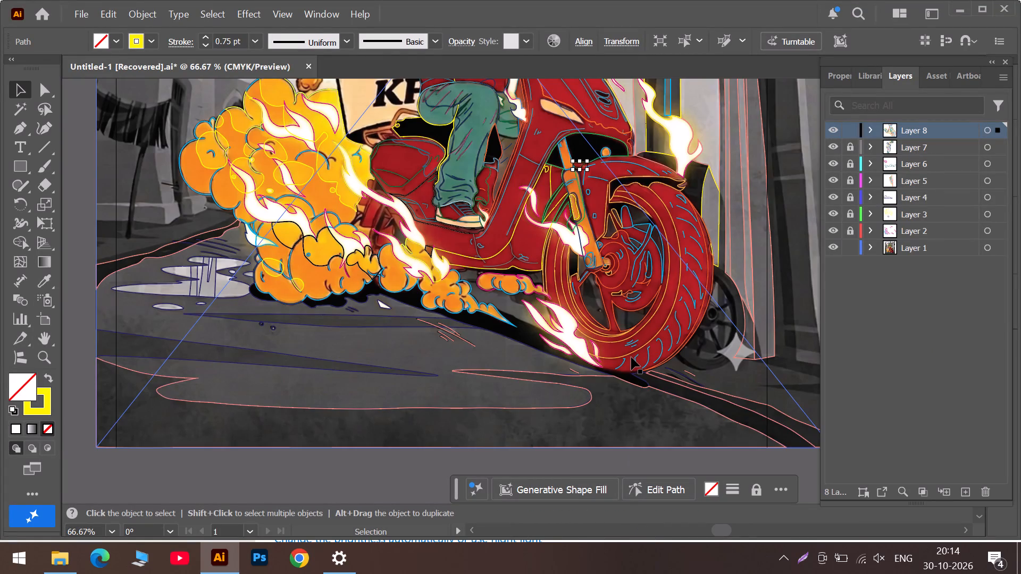
pyautogui.keyDown('alt'); pyautogui.scroll(2, 631, 357); pyautogui.keyUp('alt')
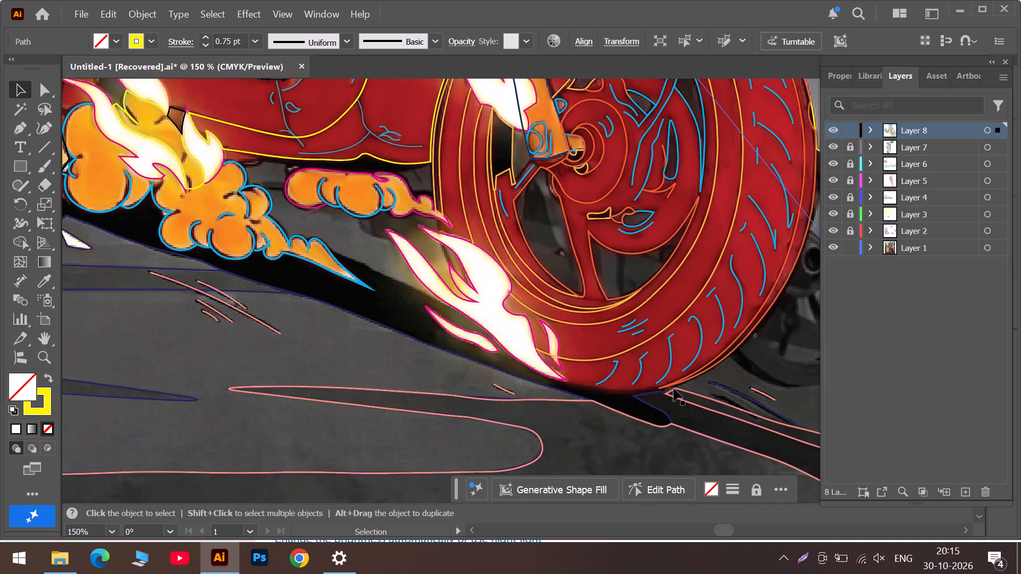
pyautogui.keyDown('alt'); pyautogui.scroll(2, 672, 388); pyautogui.keyUp('alt')
pyautogui.keyDown('alt'); pyautogui.scroll(-3, 671, 388); pyautogui.keyUp('alt')
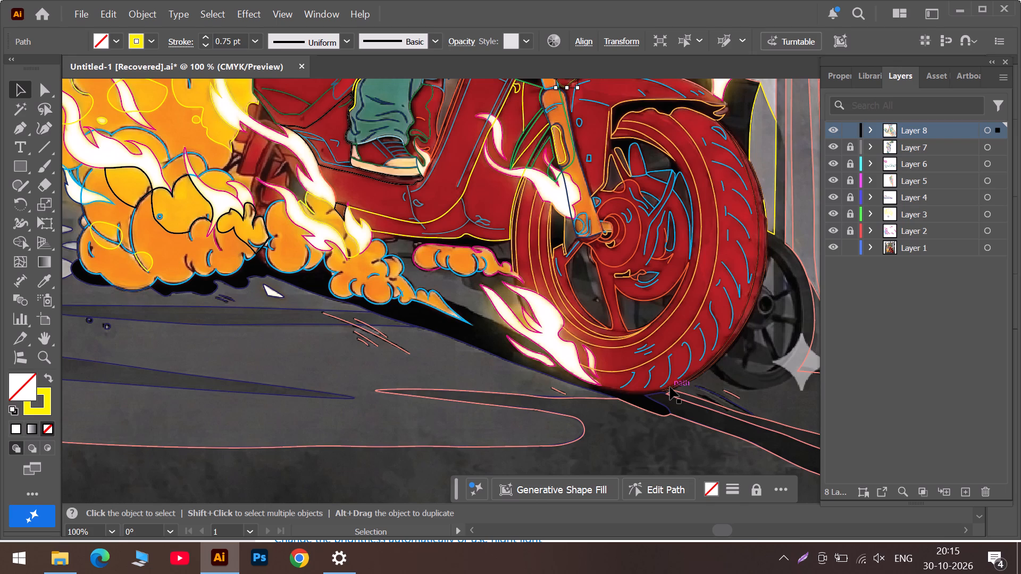
pyautogui.keyDown('alt'); pyautogui.scroll(2, 670, 387); pyautogui.keyUp('alt')
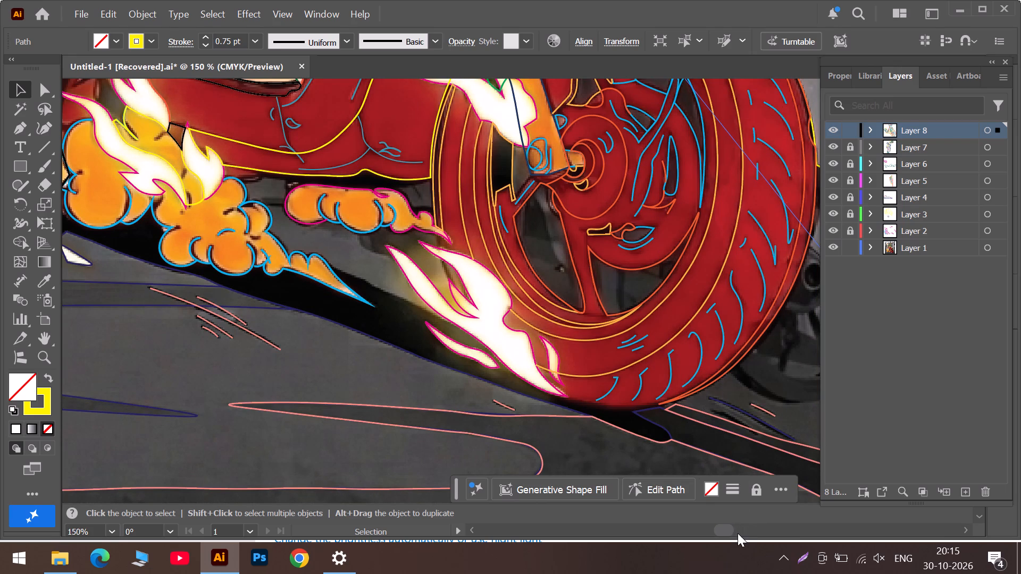
pyautogui.click(740, 533)
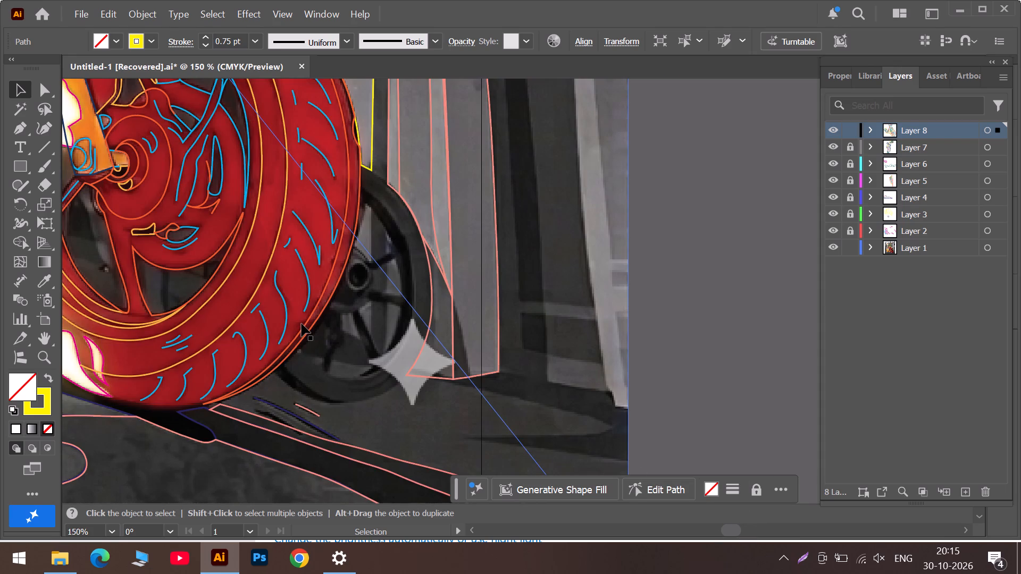
pyautogui.keyDown('alt'); pyautogui.scroll(2, 306, 326); pyautogui.keyUp('alt')
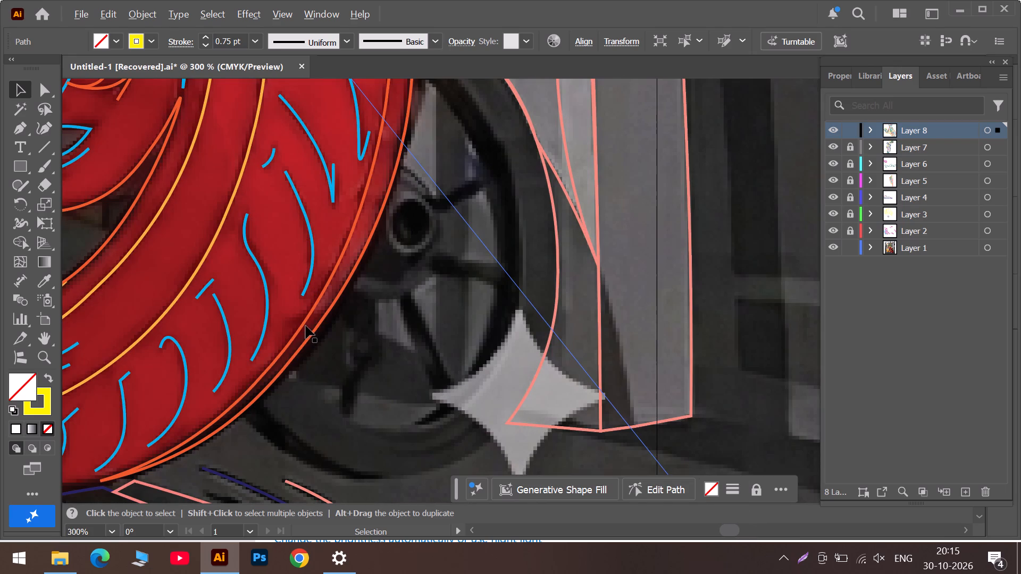
pyautogui.keyDown('alt'); pyautogui.scroll(-3, 306, 326); pyautogui.keyUp('alt')
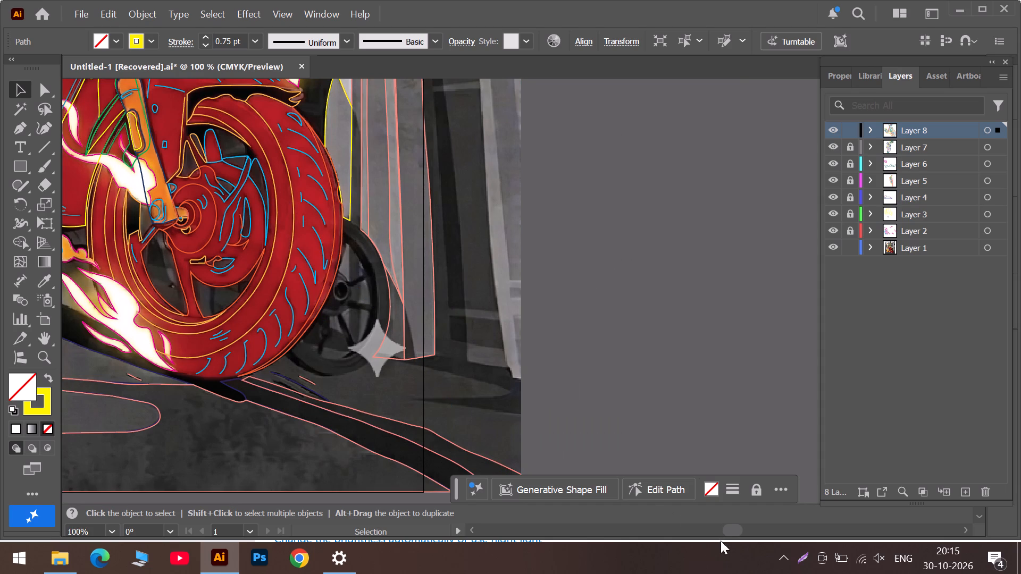
pyautogui.click(716, 533)
pyautogui.scroll(4, 641, 312)
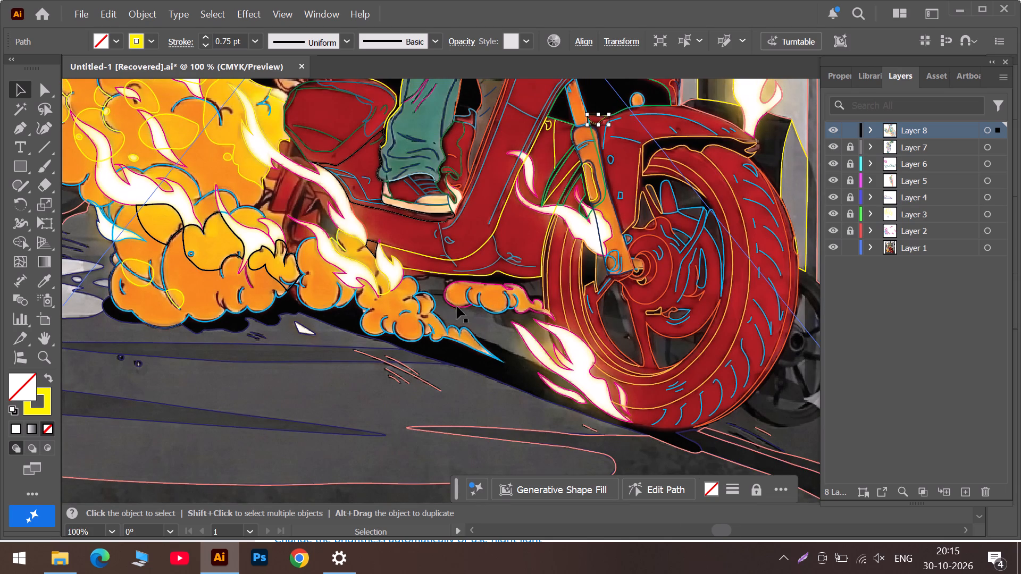
# With the Curvature tool, start a yellow 0.75 pt path from the orange fork down the front tyre's rear edge to the lowest flame tip.
pyautogui.click(44, 128)
pyautogui.keyDown('alt'); pyautogui.scroll(2, 565, 301); pyautogui.keyUp('alt')
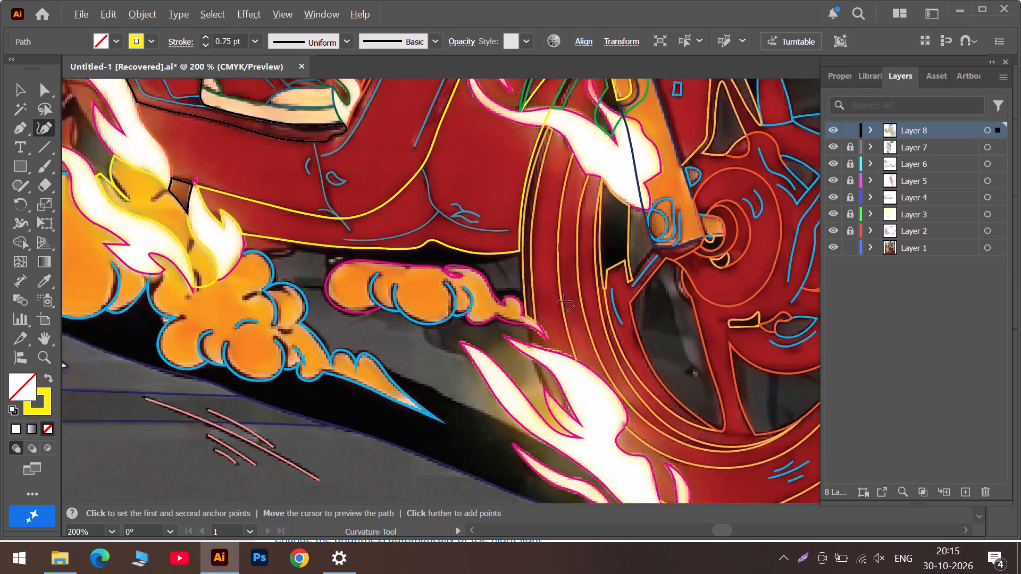
pyautogui.keyDown('alt'); pyautogui.scroll(1, 564, 301); pyautogui.keyUp('alt')
pyautogui.scroll(5, 506, 293)
pyautogui.scroll(12, 534, 234)
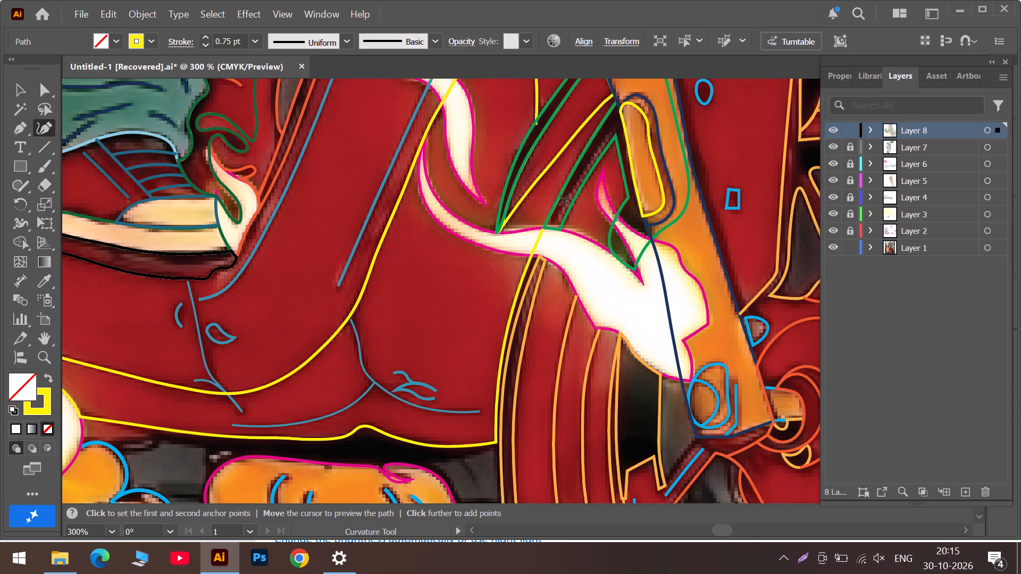
pyautogui.scroll(3, 609, 141)
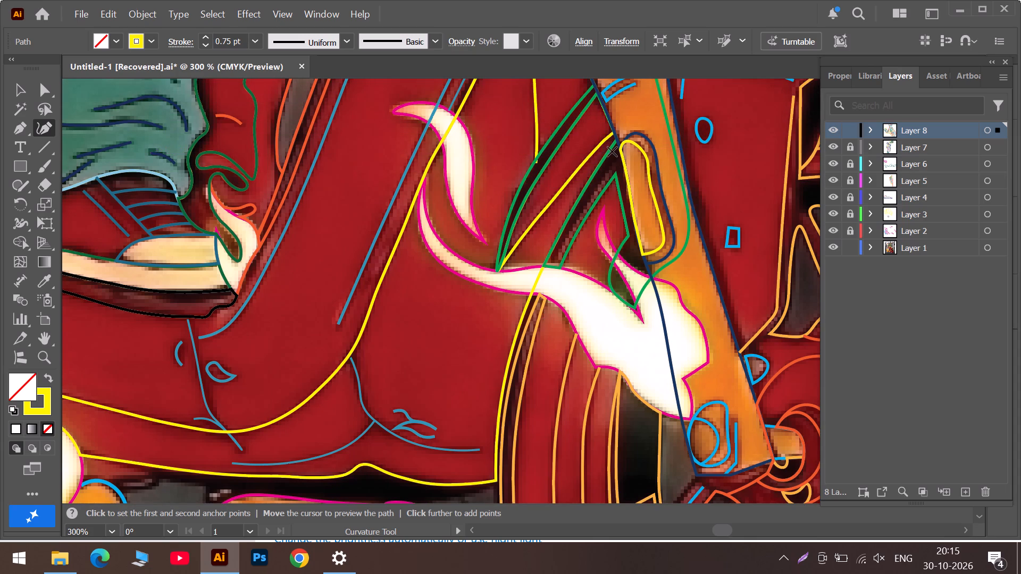
pyautogui.click(615, 151)
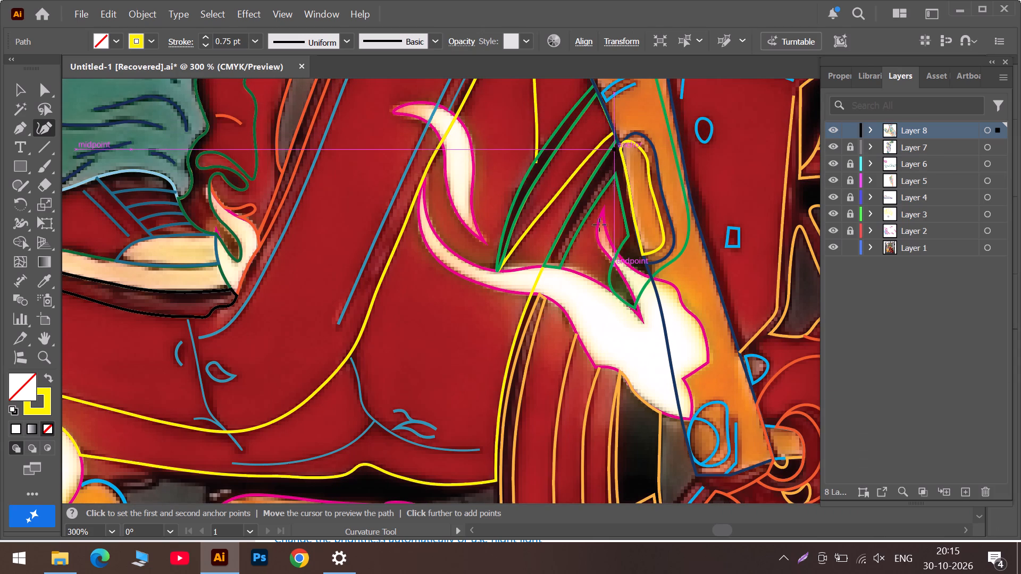
pyautogui.scroll(-6, 508, 408)
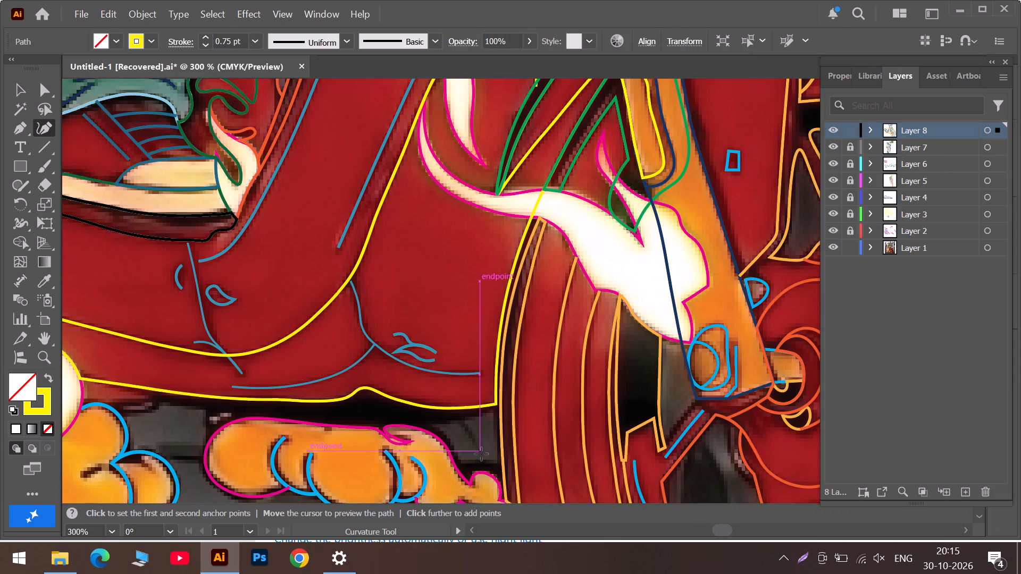
pyautogui.click(496, 443)
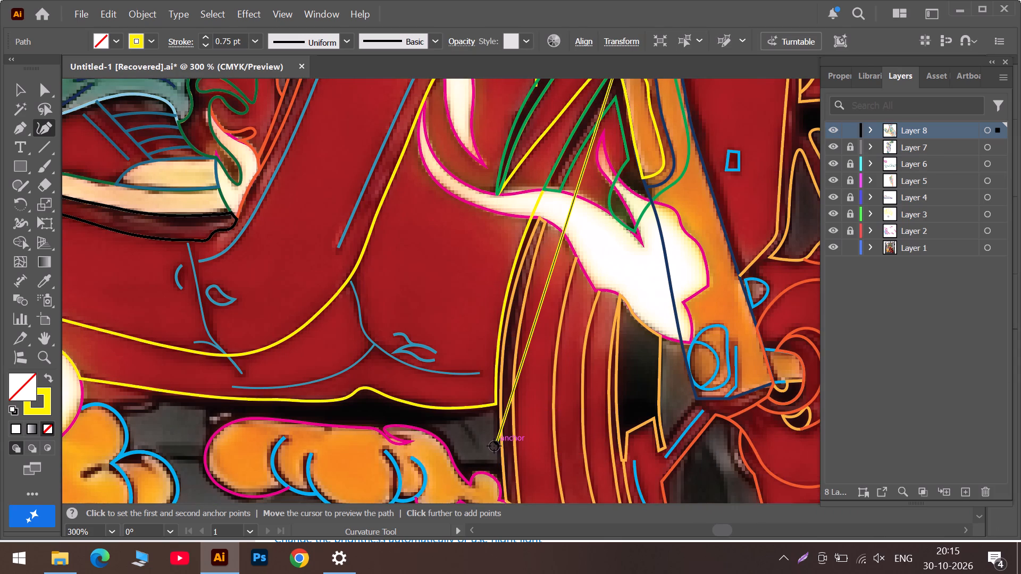
pyautogui.scroll(-6, 494, 446)
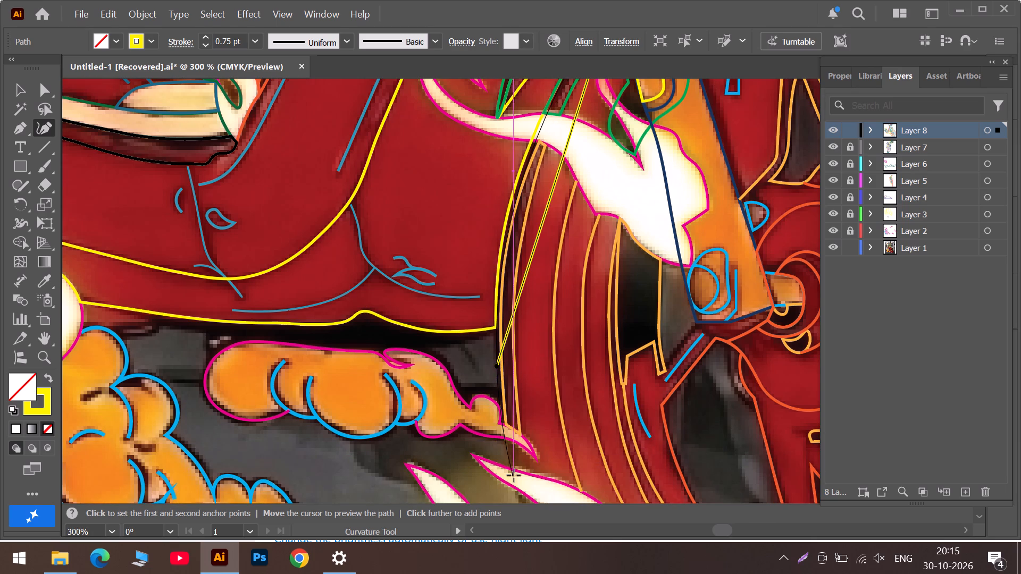
pyautogui.scroll(-12, 514, 475)
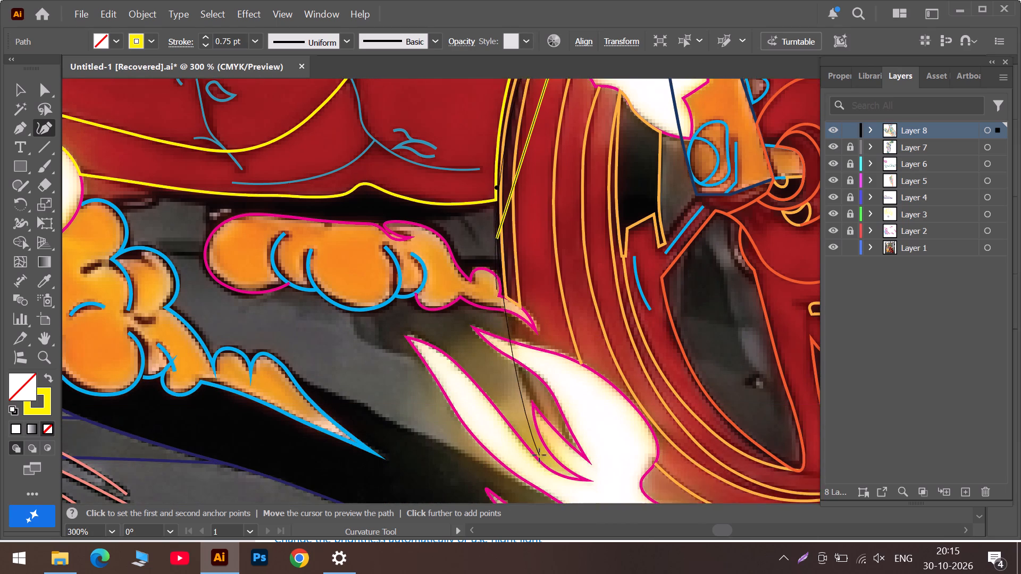
pyautogui.scroll(-5, 567, 444)
pyautogui.scroll(-5, 645, 465)
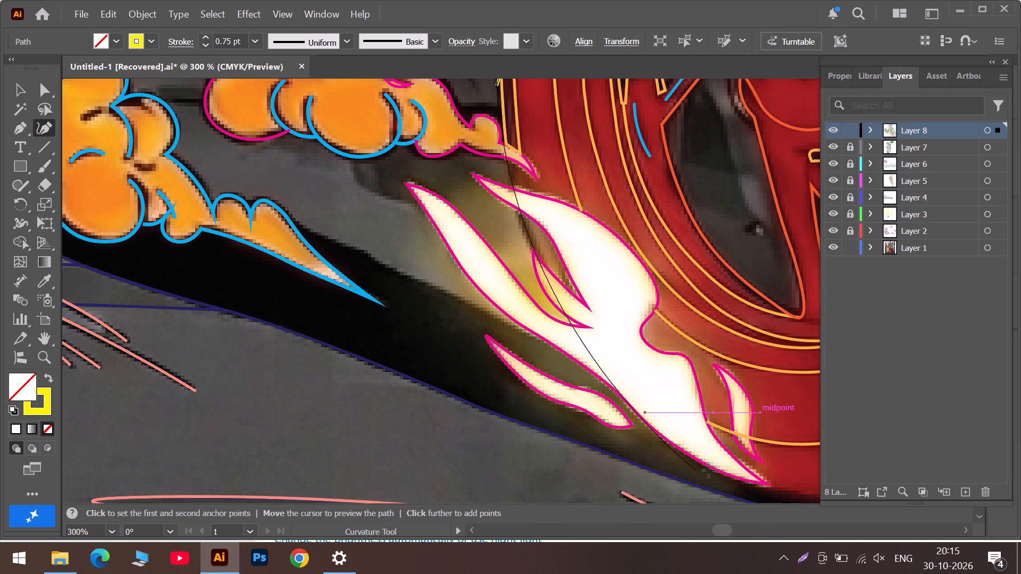
pyautogui.click(777, 491)
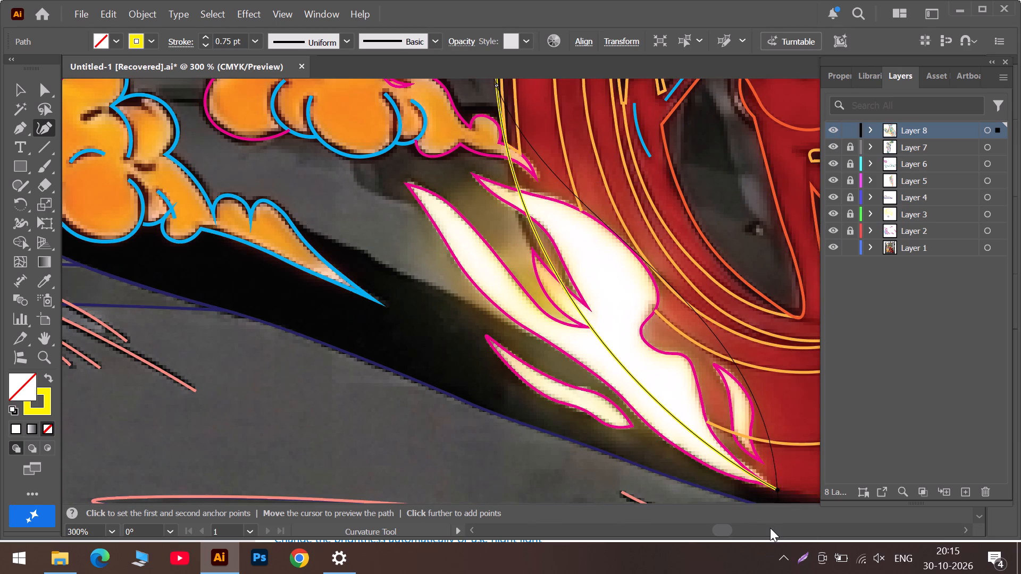
# Extend the yellow path along the front tyre's bottom and up its lower front edge, following the tyre outline.
pyautogui.click(769, 528)
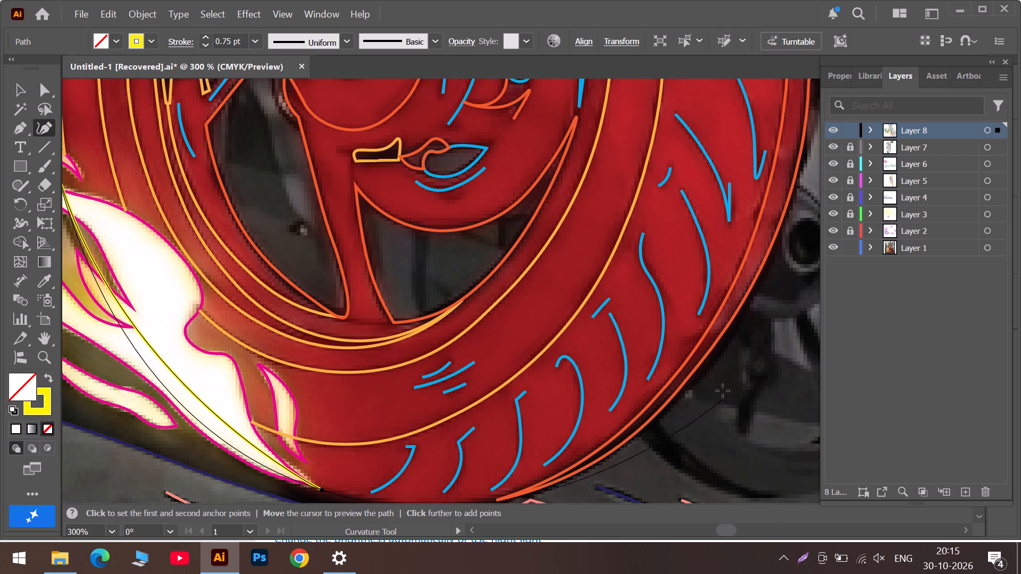
pyautogui.click(704, 368)
pyautogui.scroll(-4, 703, 368)
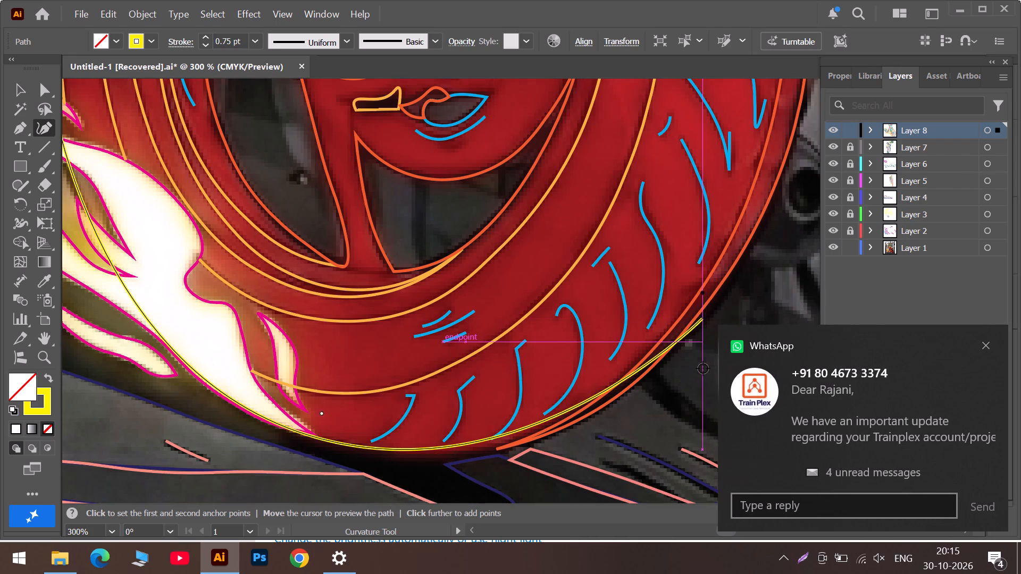
pyautogui.scroll(6, 721, 294)
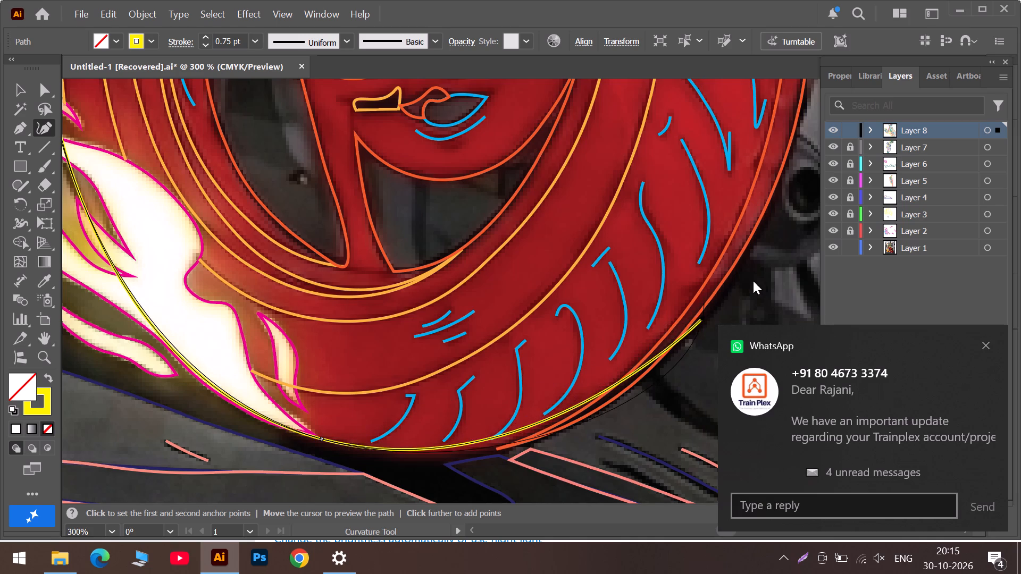
pyautogui.click(773, 197)
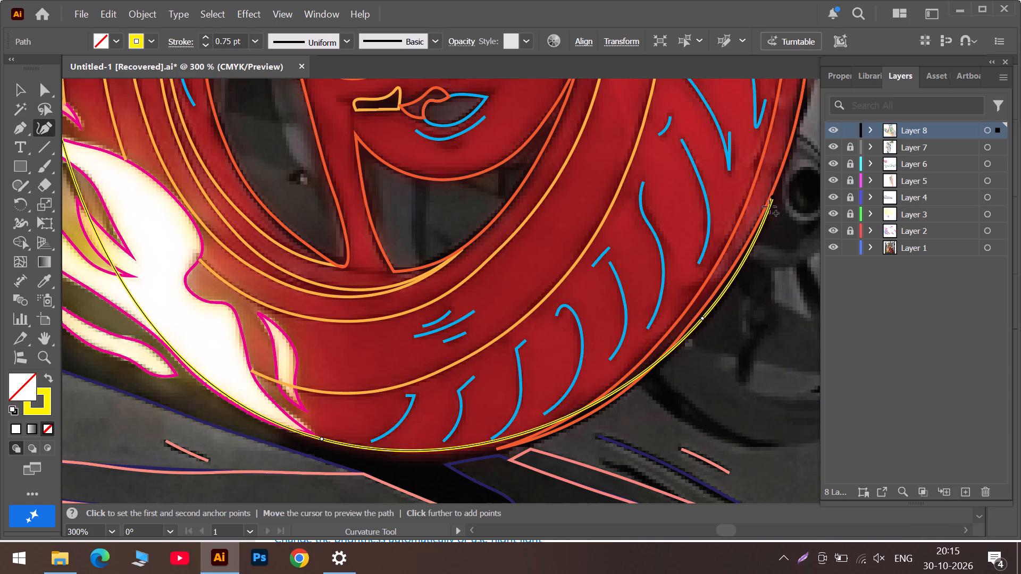
# Continue the path up the tyre's front edge to just below the mudguard tip, and adjust its curve to the tyre outline.
pyautogui.scroll(2, 792, 507)
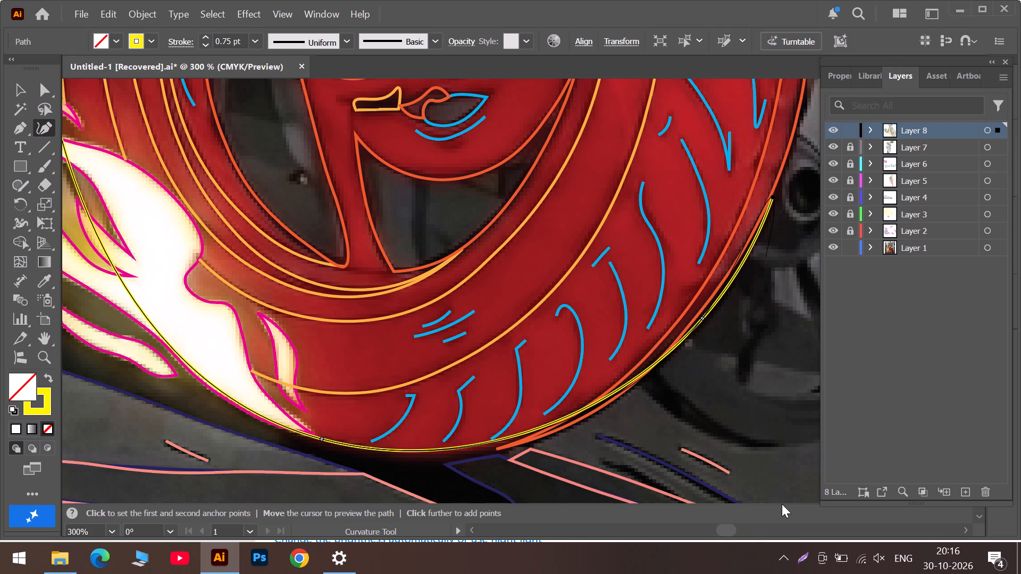
pyautogui.scroll(5, 784, 488)
pyautogui.scroll(2, 800, 378)
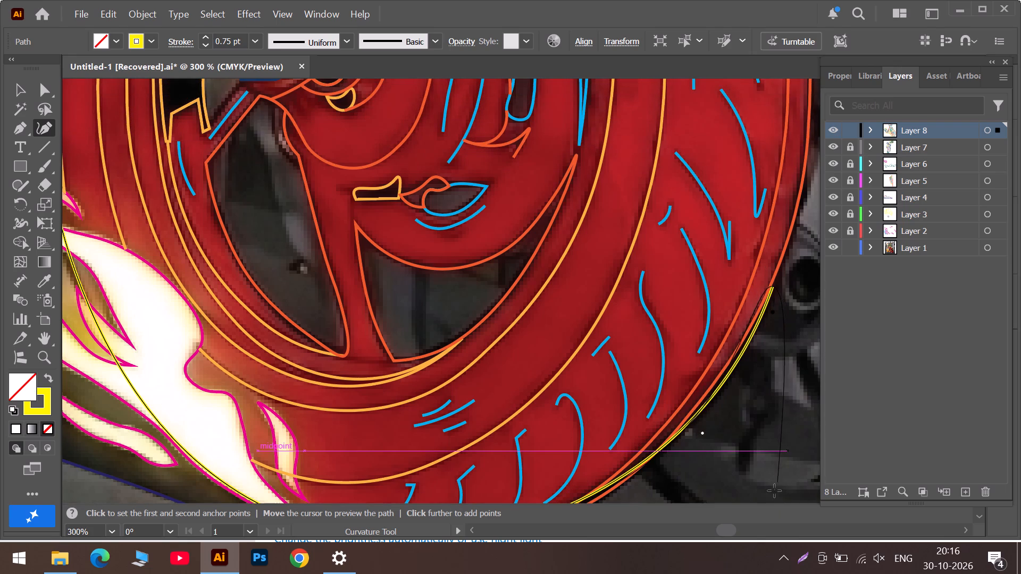
pyautogui.click(758, 527)
pyautogui.scroll(6, 386, 260)
pyautogui.scroll(6, 356, 186)
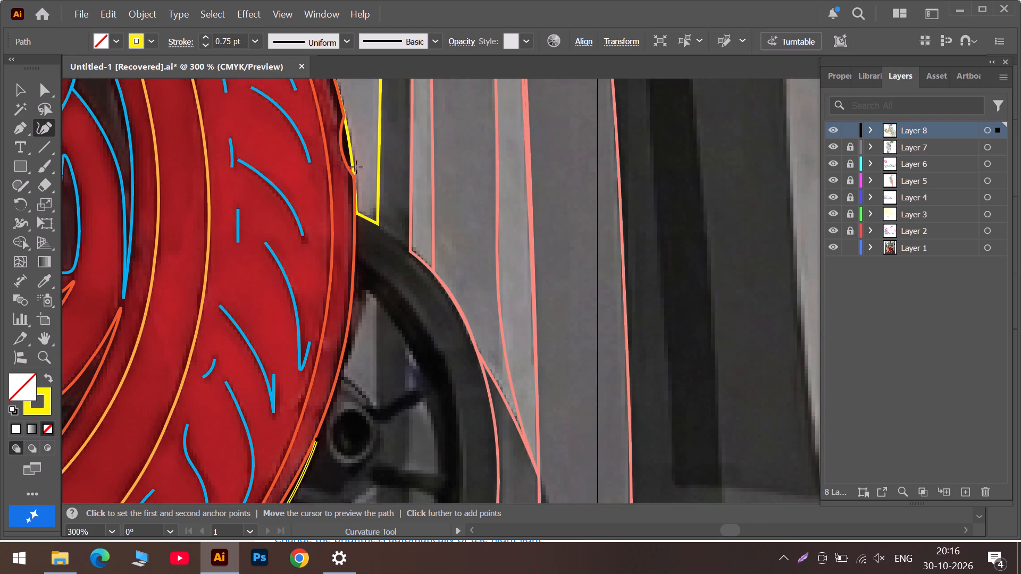
pyautogui.scroll(6, 352, 160)
pyautogui.scroll(6, 321, 124)
pyautogui.scroll(12, 249, 102)
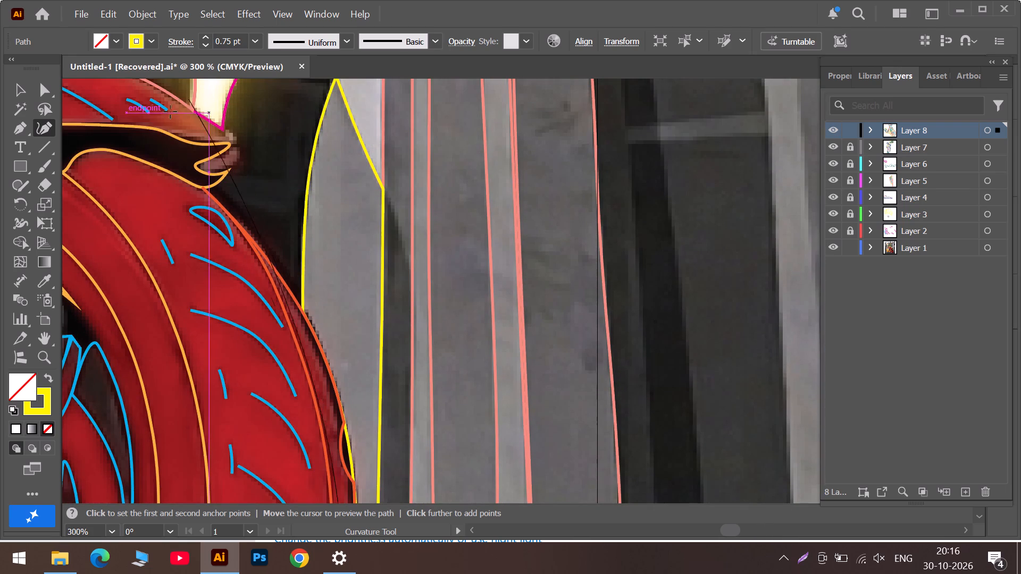
pyautogui.click(199, 191)
pyautogui.moveTo(292, 367); pyautogui.dragTo(311, 352)
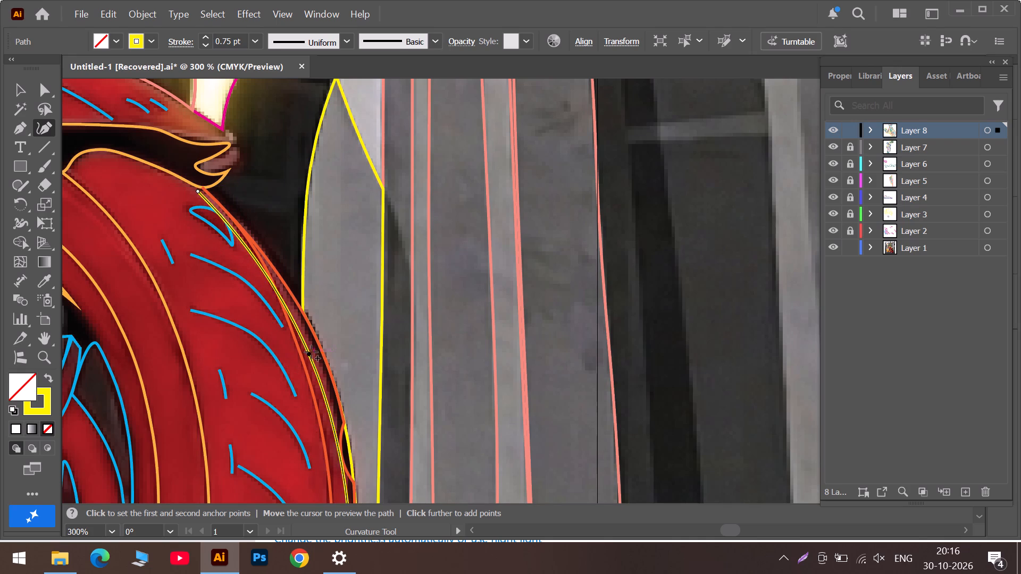
pyautogui.moveTo(311, 352); pyautogui.dragTo(315, 349)
pyautogui.scroll(-12, 322, 360)
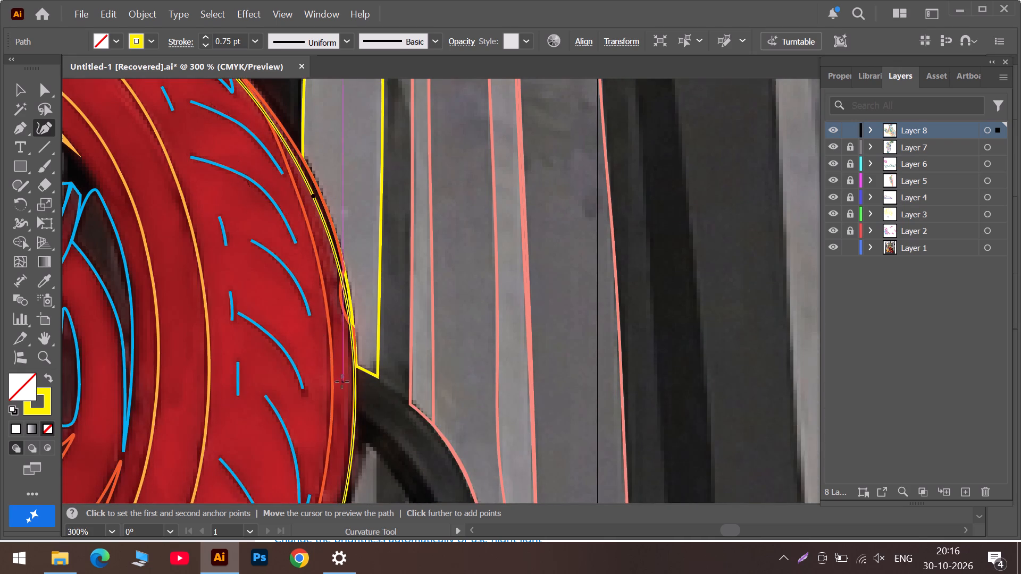
pyautogui.scroll(-7, 342, 382)
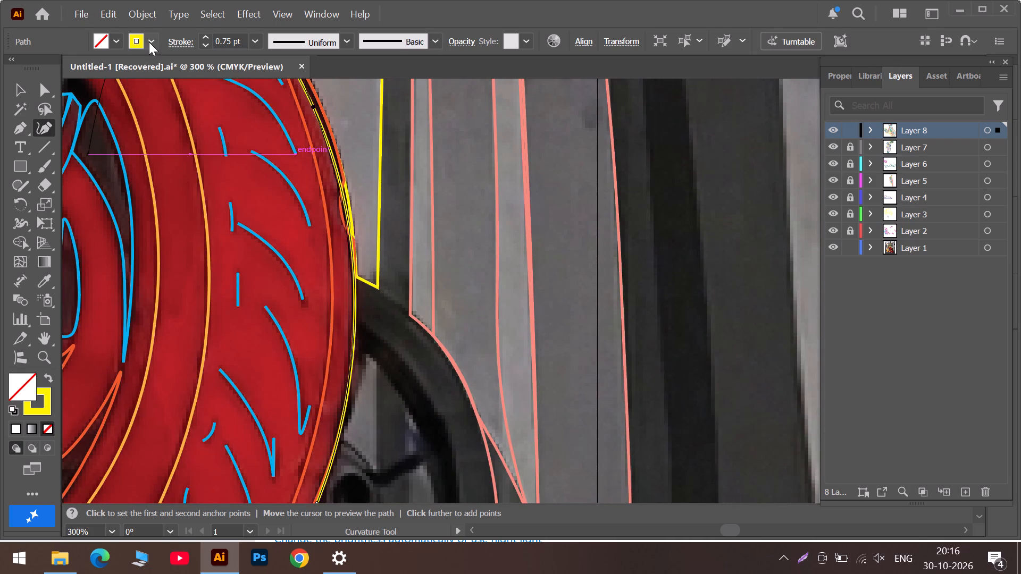
# Change the new tyre outline's stroke colour to dark green.
pyautogui.click(149, 41)
pyautogui.click(121, 118)
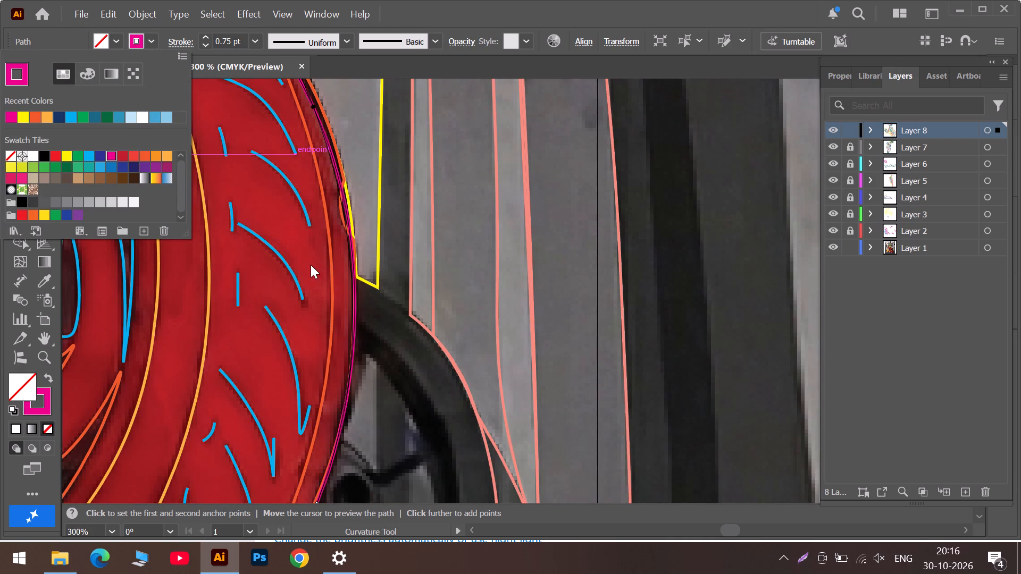
pyautogui.click(154, 155)
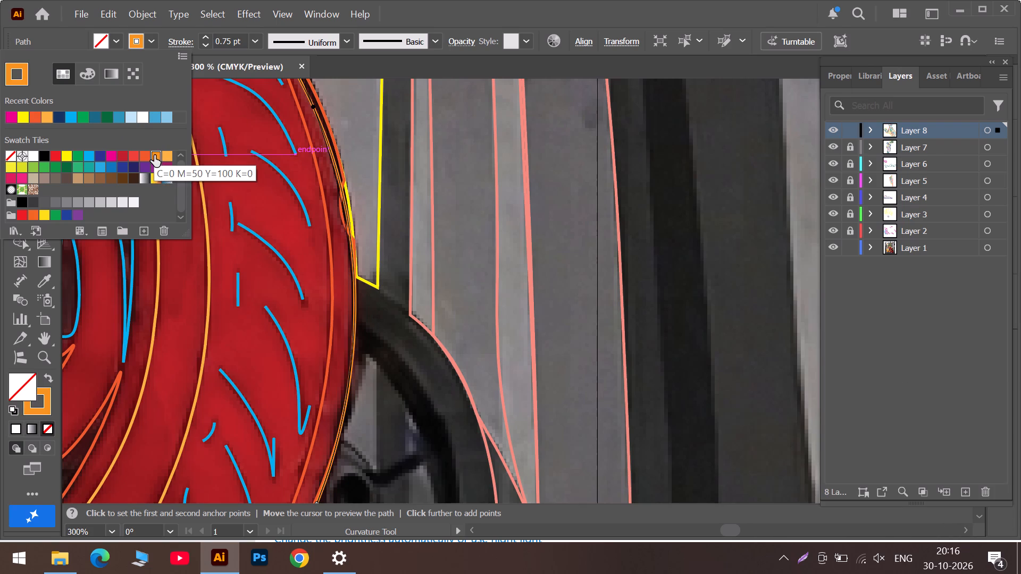
pyautogui.click(69, 170)
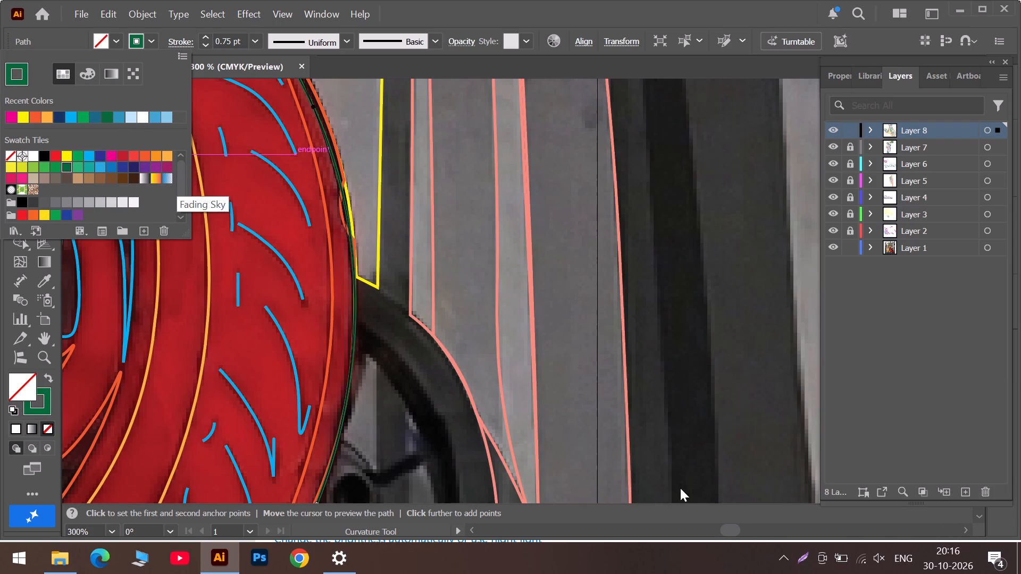
pyautogui.click(709, 530)
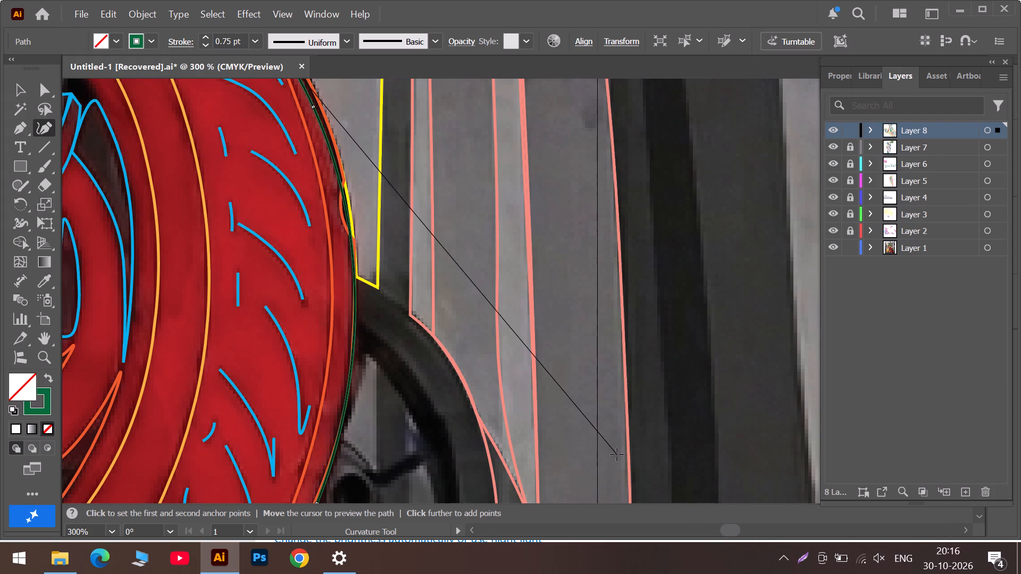
# Extend the green outline over the tire's top edge beneath the fender, ending in a corner anchor at the fender's inner corner.
pyautogui.scroll(6, 615, 455)
pyautogui.scroll(6, 383, 315)
pyautogui.scroll(5, 155, 220)
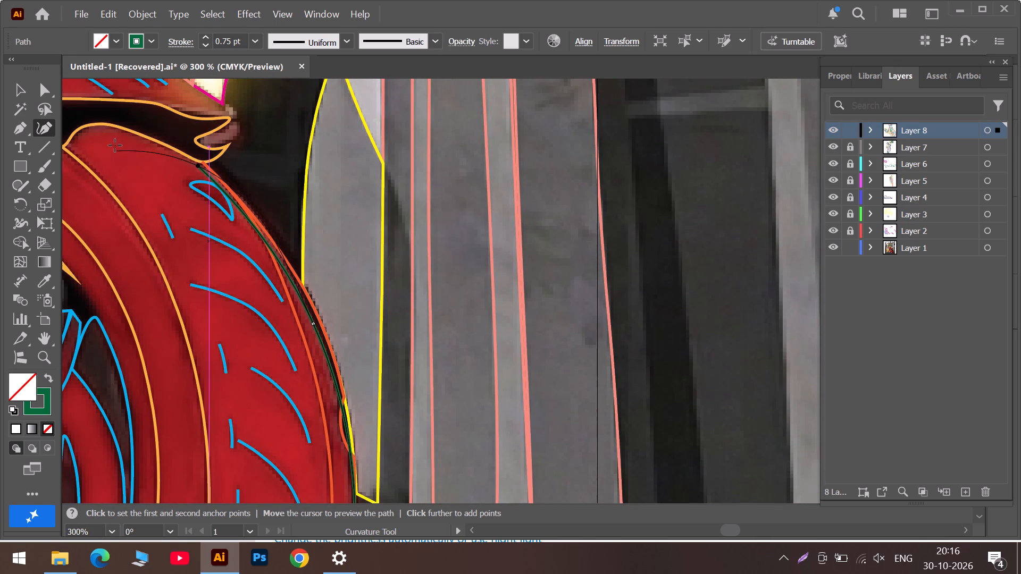
pyautogui.click(111, 133)
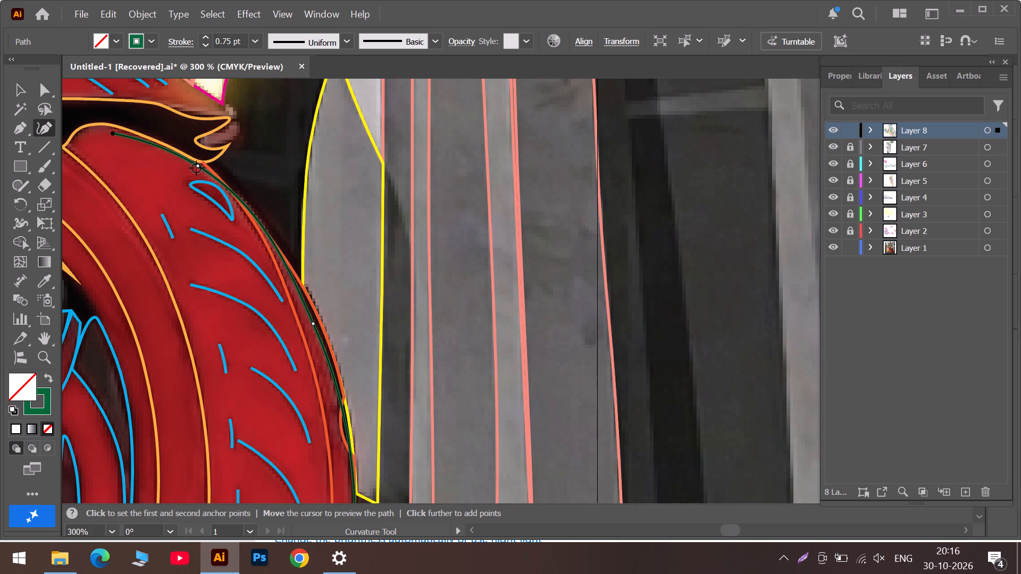
pyautogui.doubleClick(196, 168)
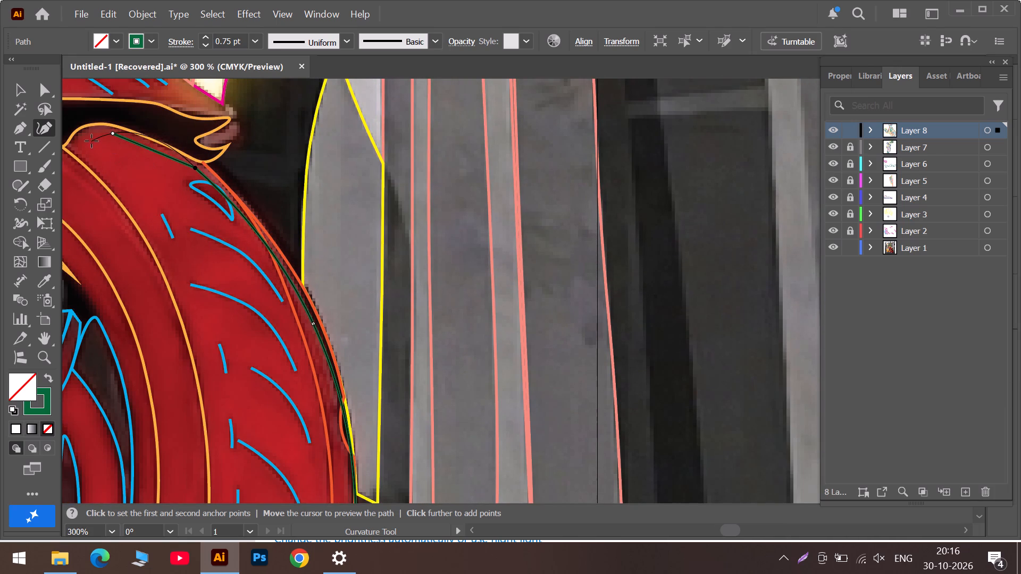
pyautogui.click(91, 141)
pyautogui.click(706, 527)
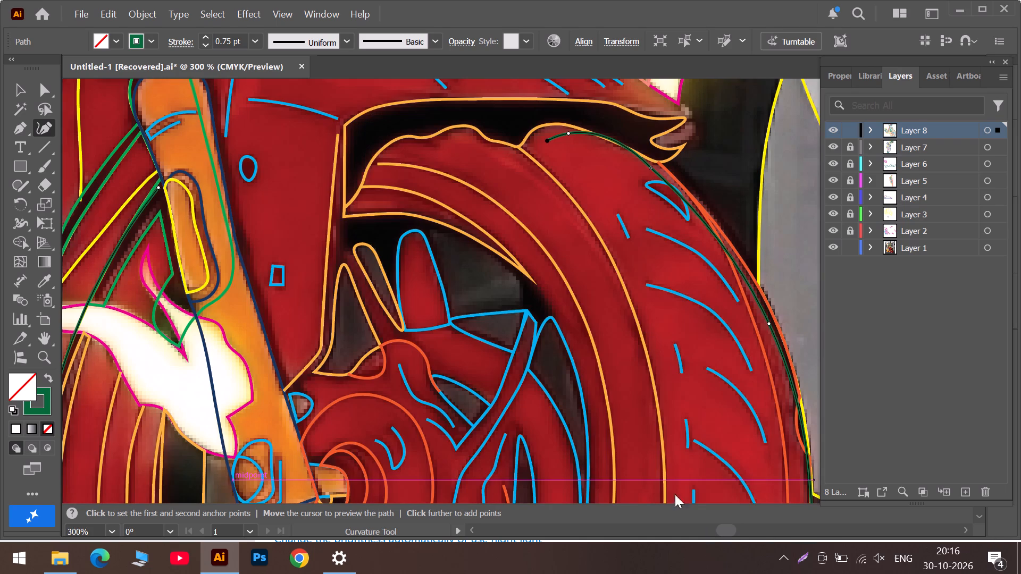
pyautogui.click(472, 147)
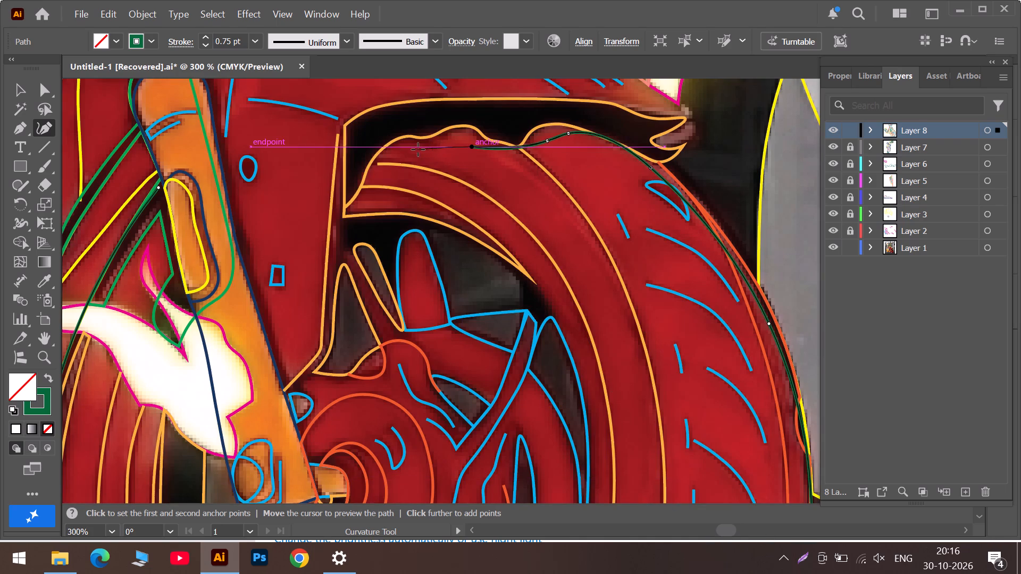
pyautogui.click(417, 149)
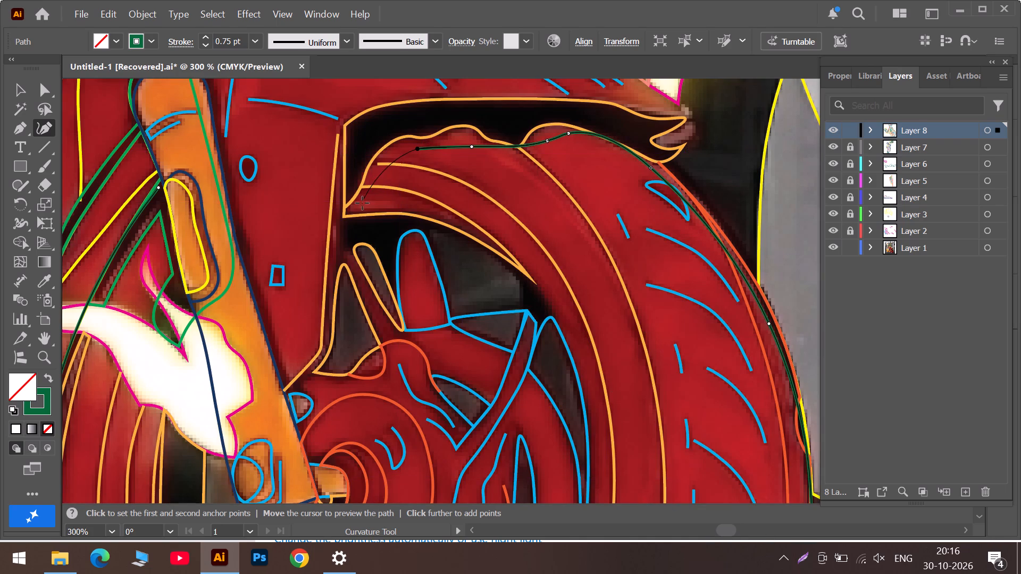
pyautogui.click(362, 205)
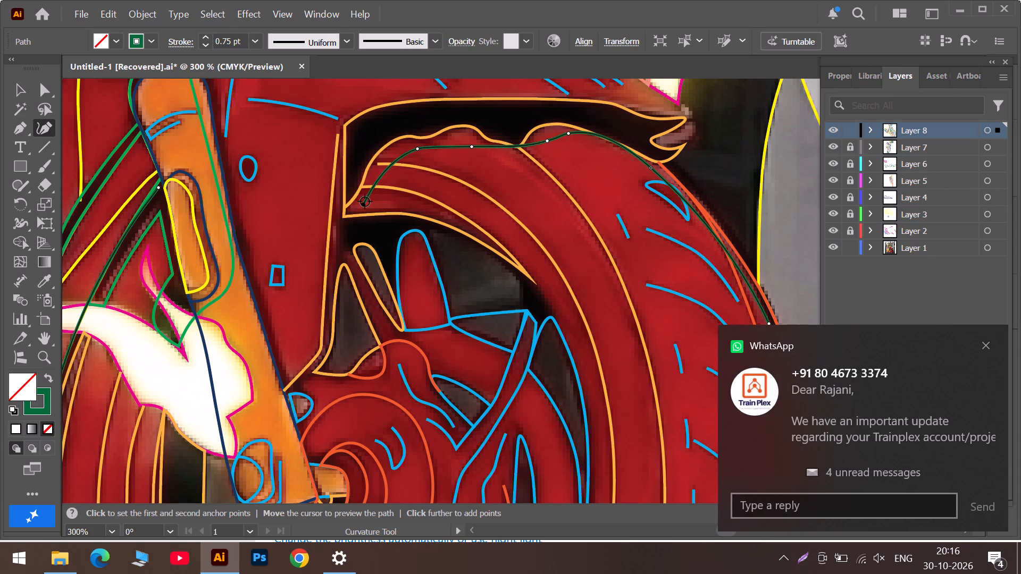
pyautogui.moveTo(364, 204); pyautogui.dragTo(361, 210)
pyautogui.click(361, 210)
pyautogui.click(361, 210)
# Continue the outline with curved anchors down the inner rim, from its upper spokes to the lower spoke opening's edge.
pyautogui.click(548, 300)
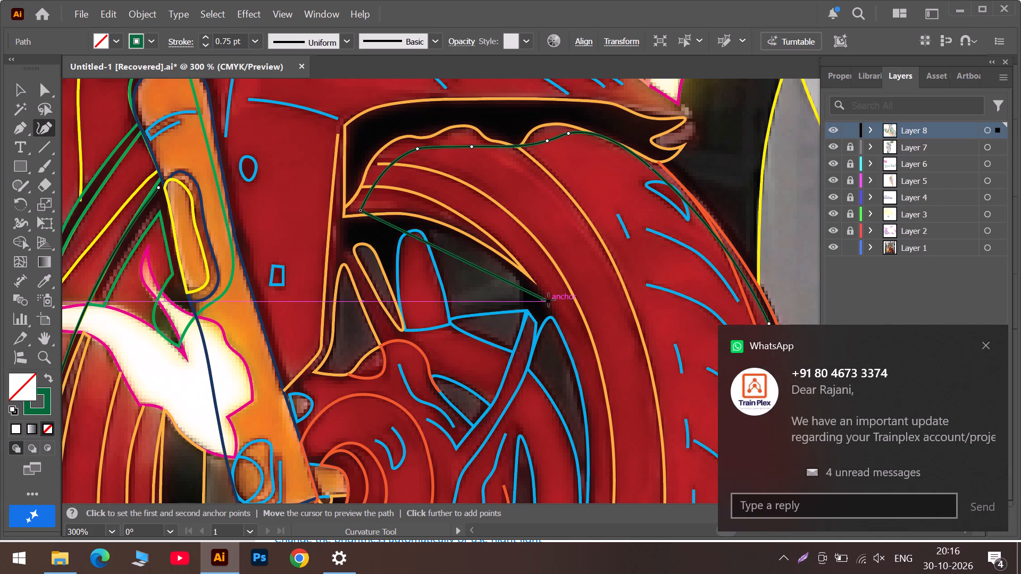
pyautogui.scroll(-15, 573, 338)
pyautogui.scroll(-6, 574, 335)
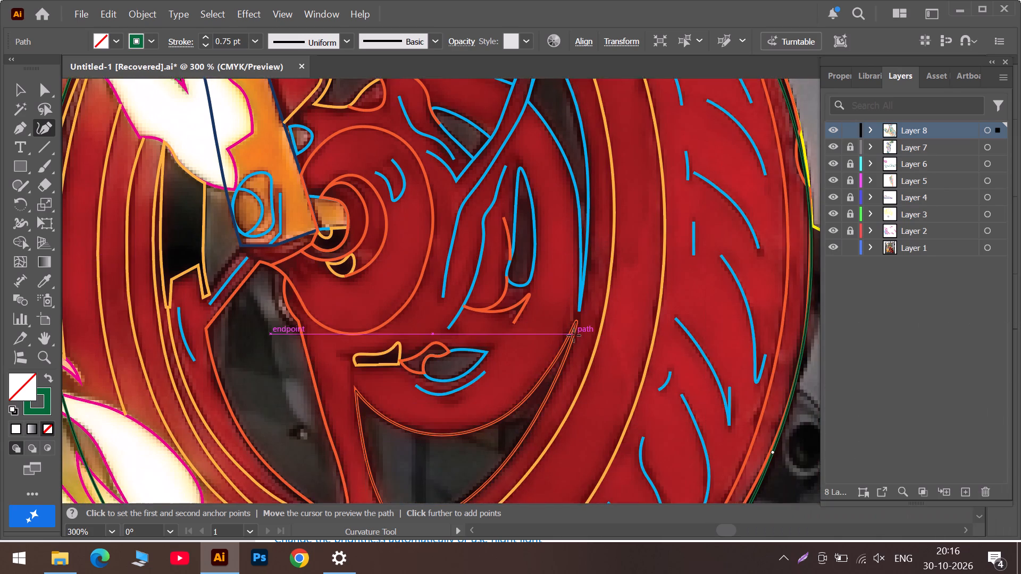
pyautogui.scroll(-6, 574, 335)
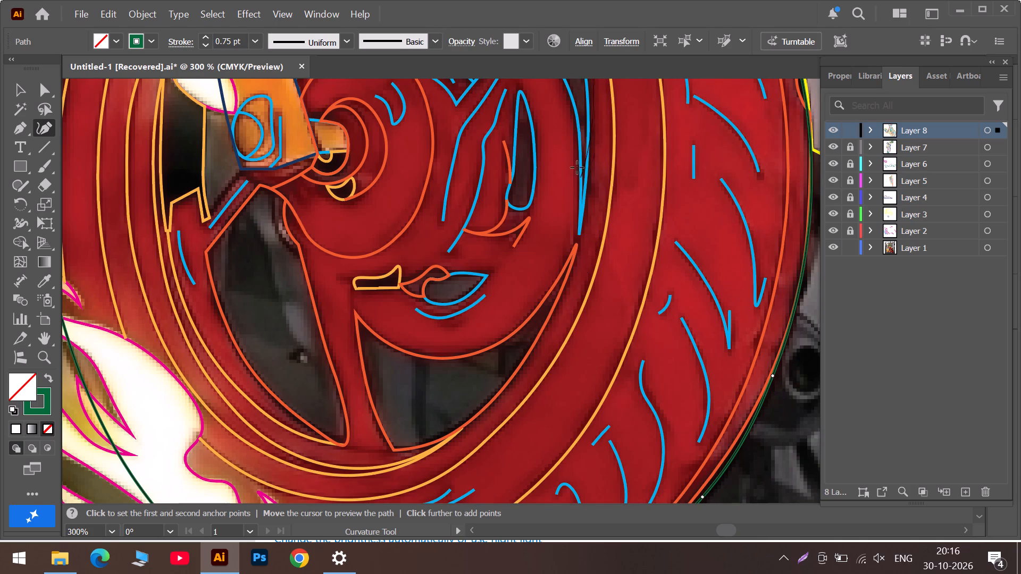
pyautogui.scroll(6, 576, 166)
pyautogui.scroll(16, 606, 230)
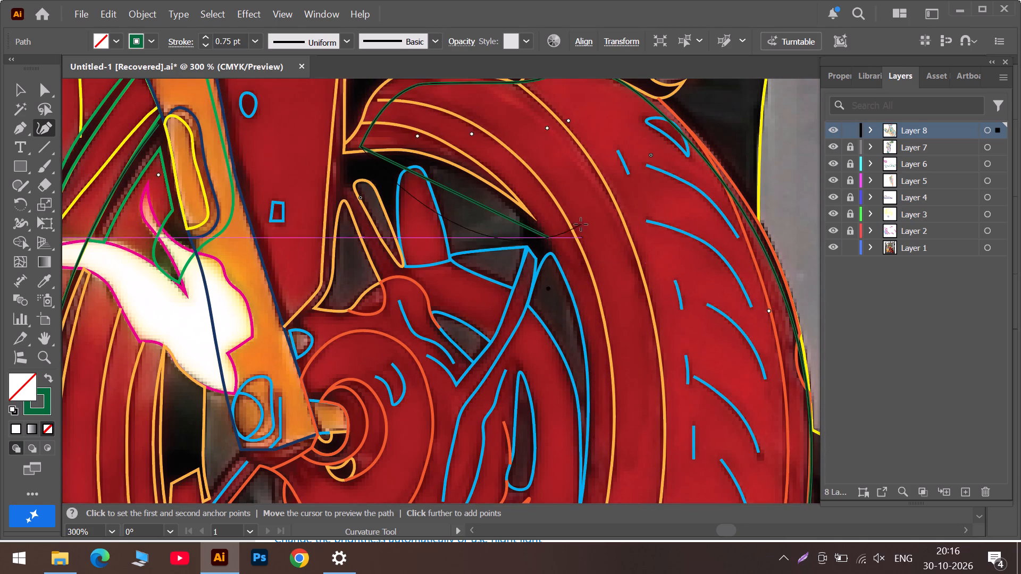
pyautogui.click(589, 319)
pyautogui.scroll(-17, 589, 319)
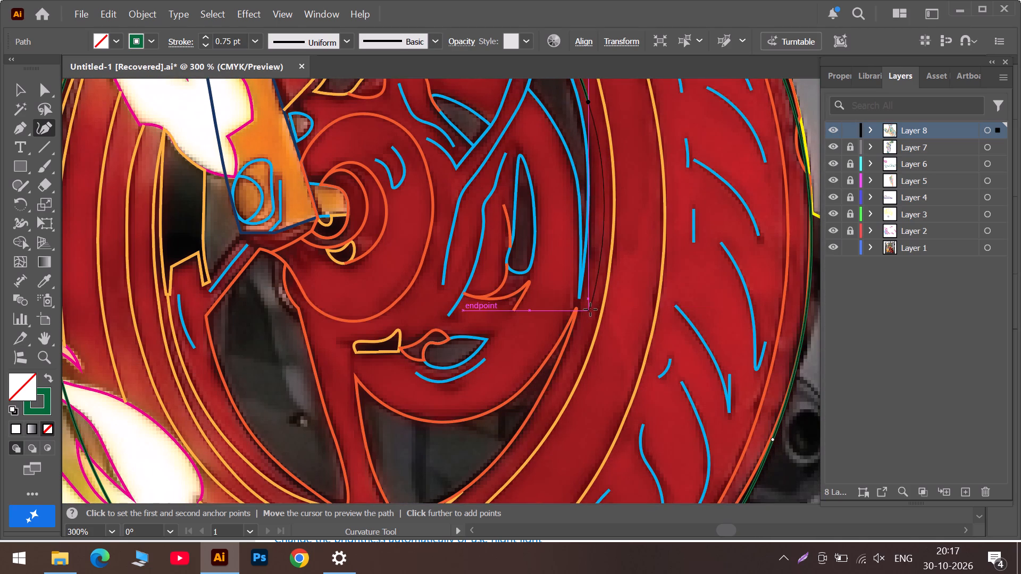
pyautogui.click(590, 309)
pyautogui.scroll(-12, 590, 309)
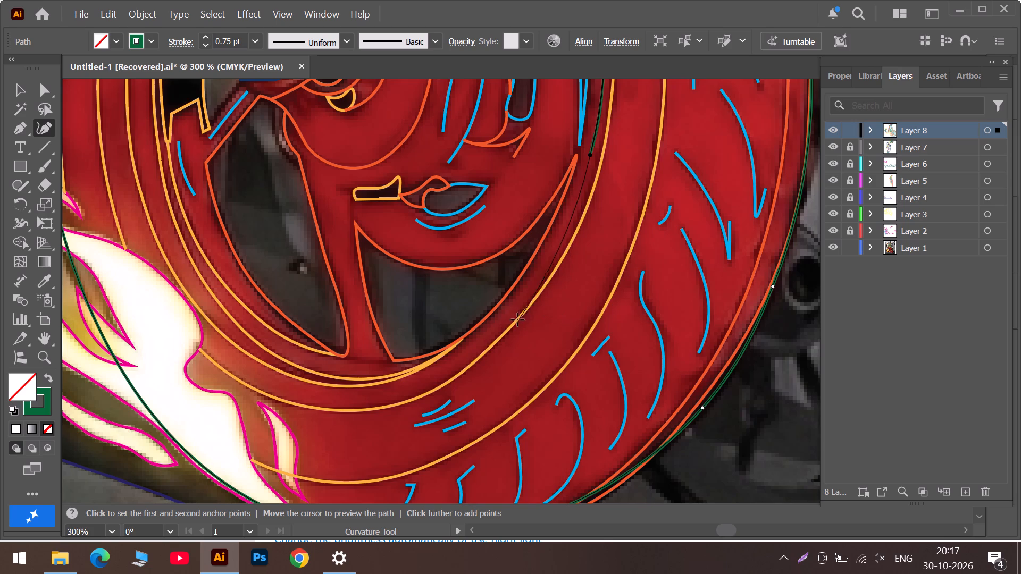
pyautogui.click(499, 324)
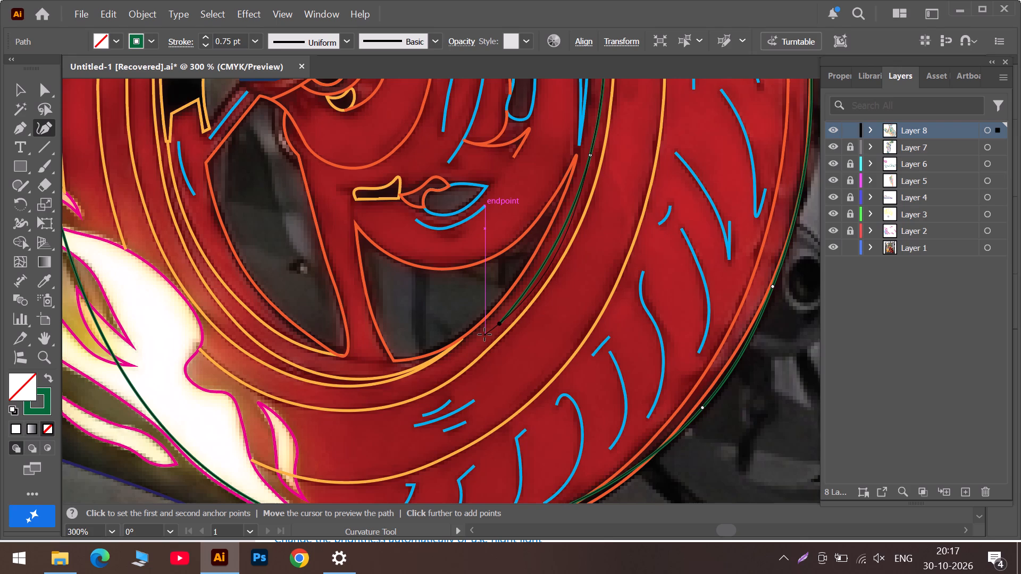
# Trace the inner rim's bottom and far side up to the dark gap under the white flame, ending in a corner anchor.
pyautogui.scroll(4, 471, 331)
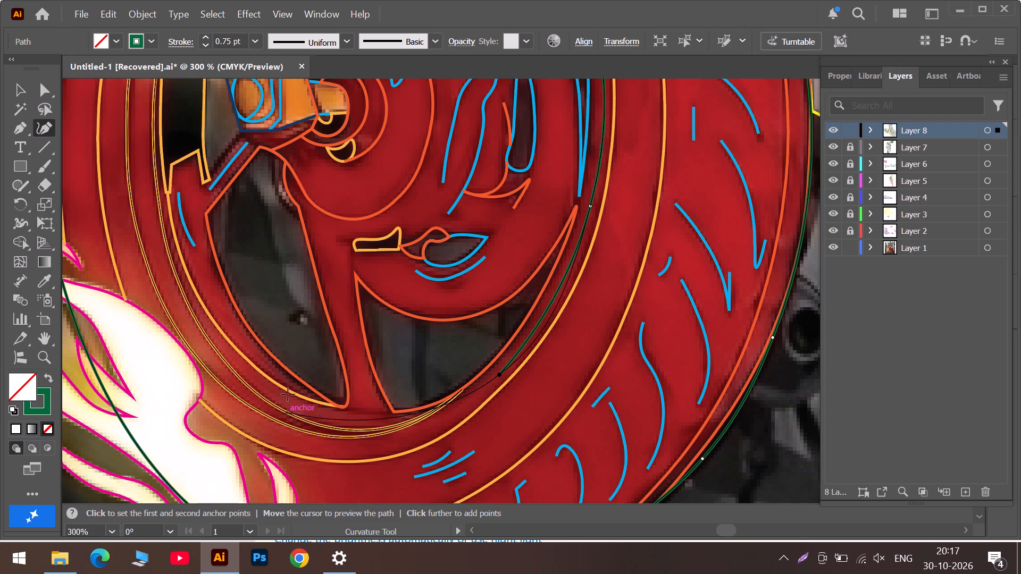
pyautogui.click(275, 369)
pyautogui.scroll(8, 197, 280)
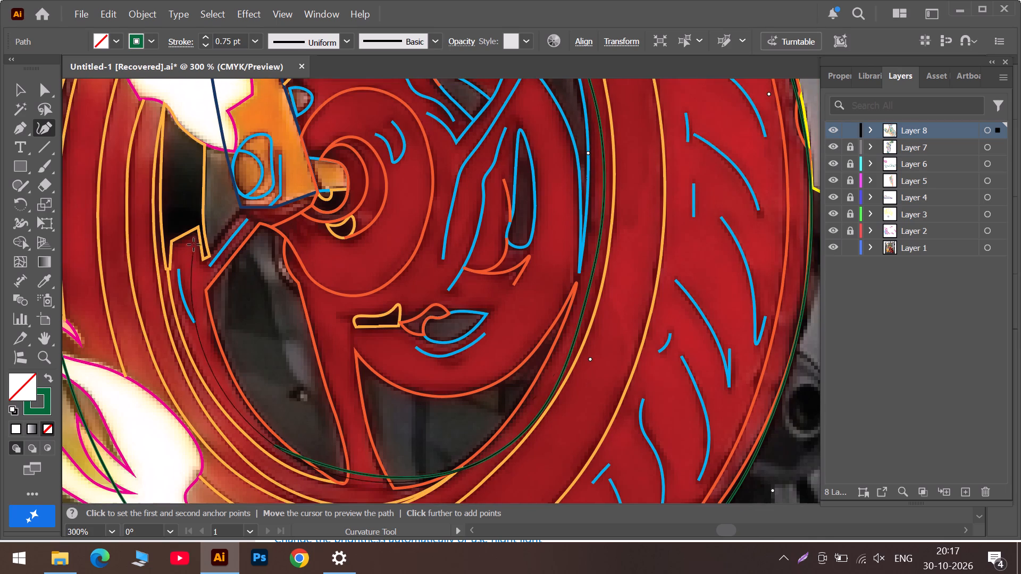
pyautogui.scroll(4, 194, 244)
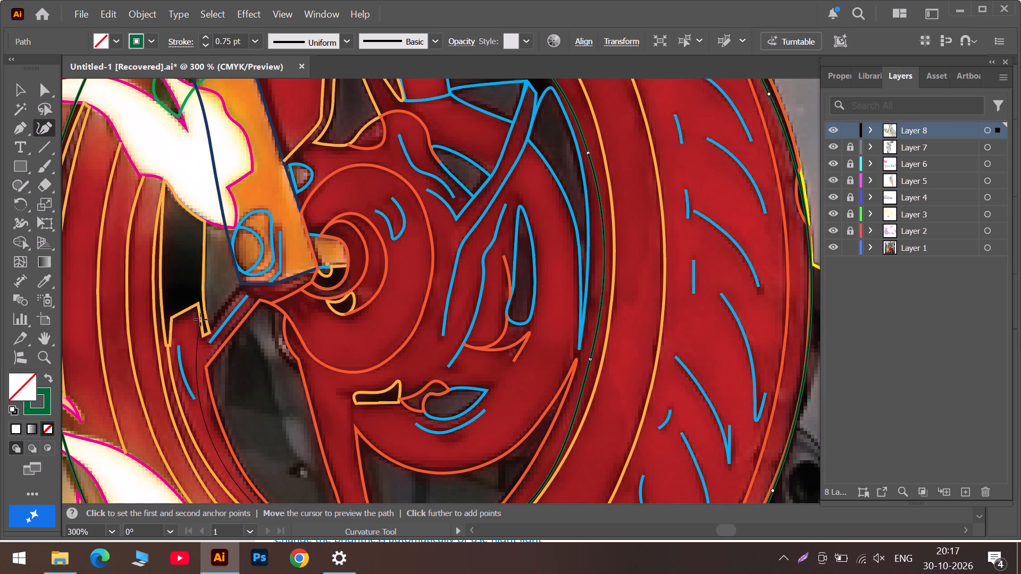
pyautogui.doubleClick(199, 226)
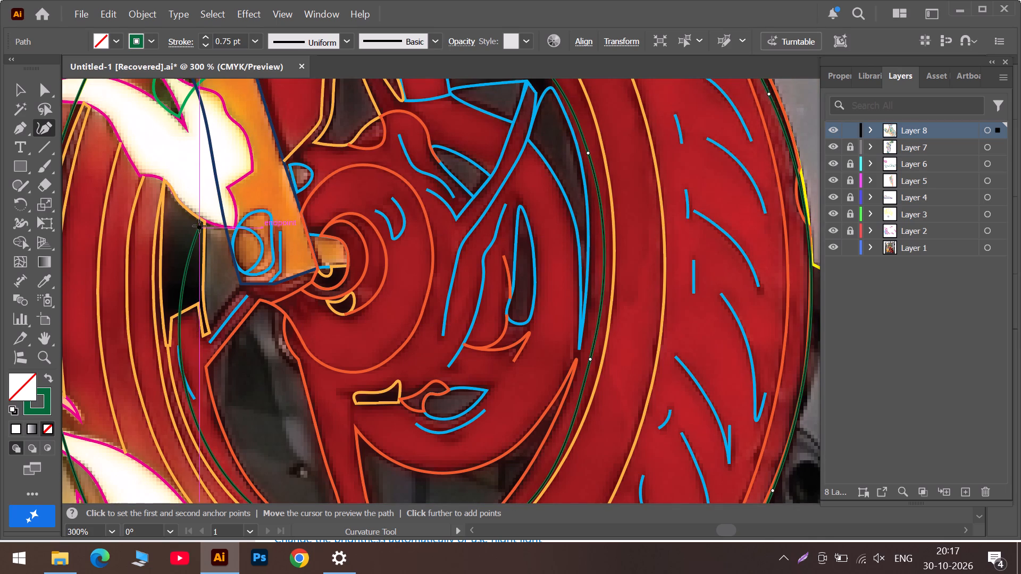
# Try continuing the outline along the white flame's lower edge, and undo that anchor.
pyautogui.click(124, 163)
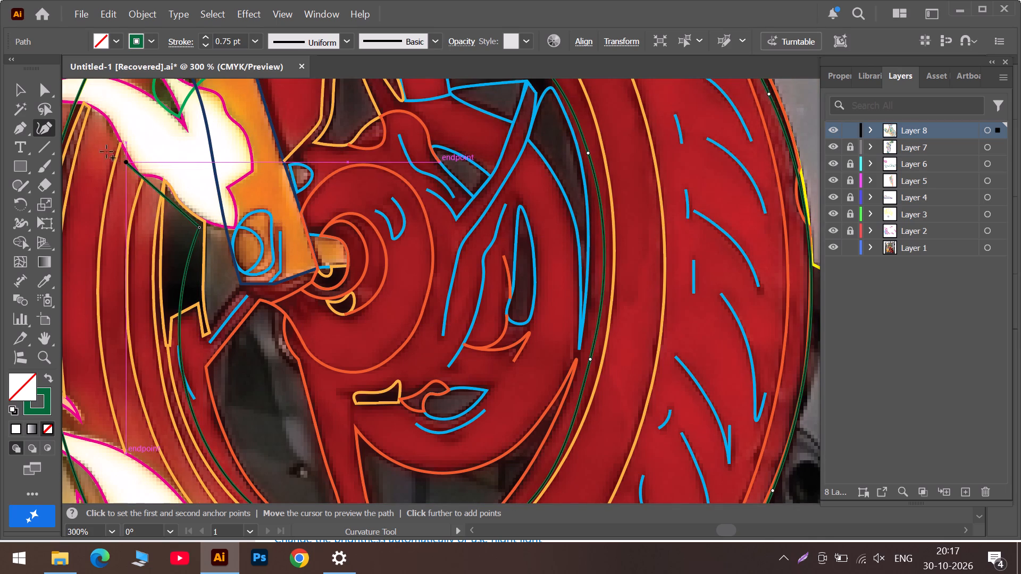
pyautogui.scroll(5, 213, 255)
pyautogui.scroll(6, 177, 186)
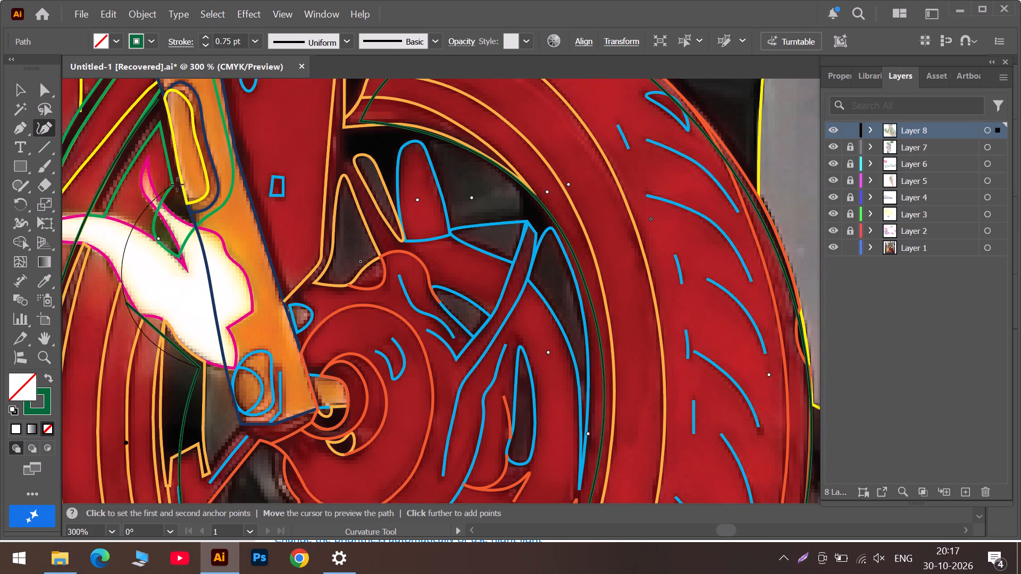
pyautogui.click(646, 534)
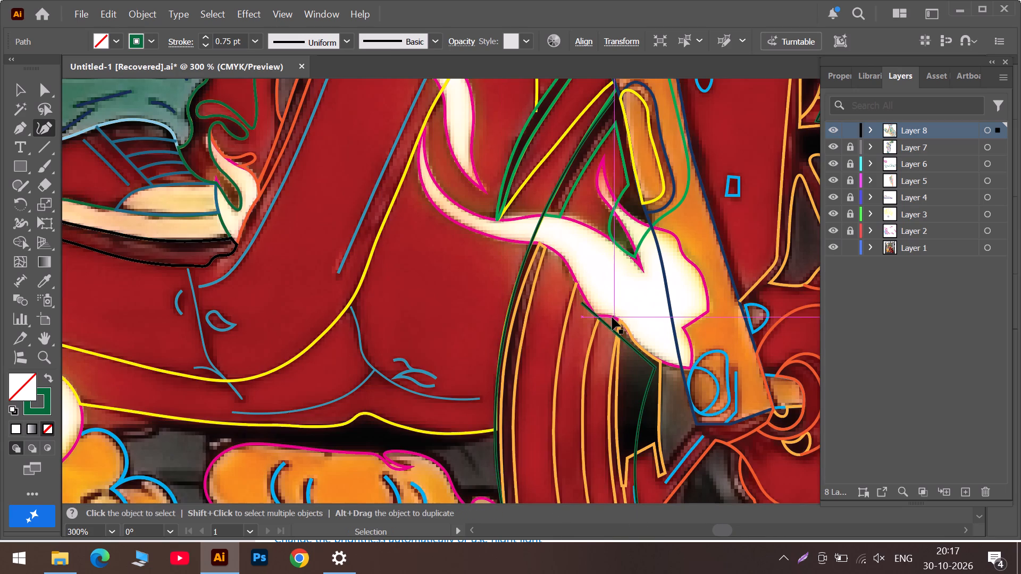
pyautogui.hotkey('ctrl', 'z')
# Connect the outline from the dark gap to its starting point beside the orange fork, using a corner anchor.
pyautogui.scroll(4, 667, 181)
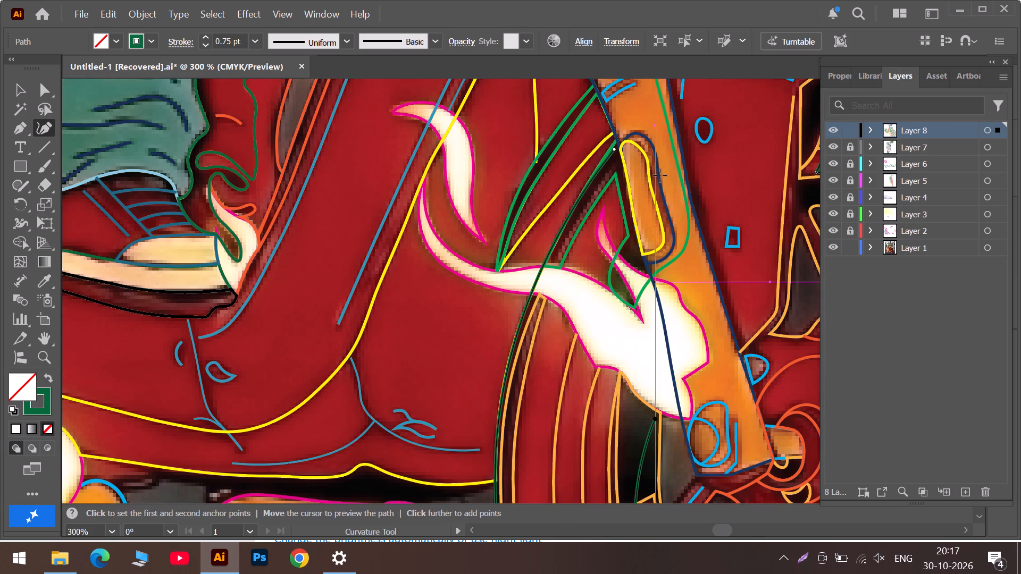
pyautogui.click(613, 148)
pyautogui.doubleClick(614, 147)
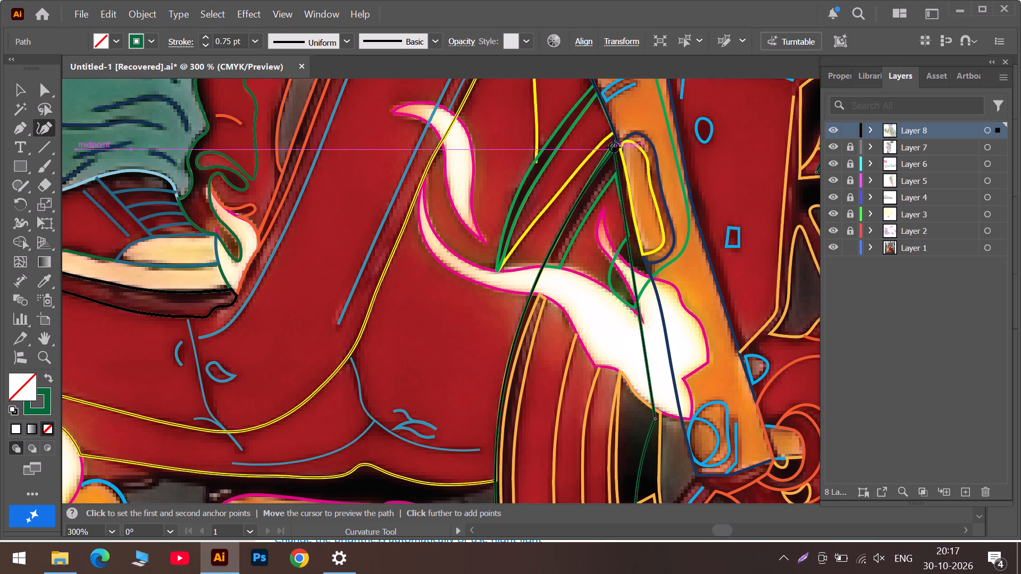
pyautogui.click(614, 147)
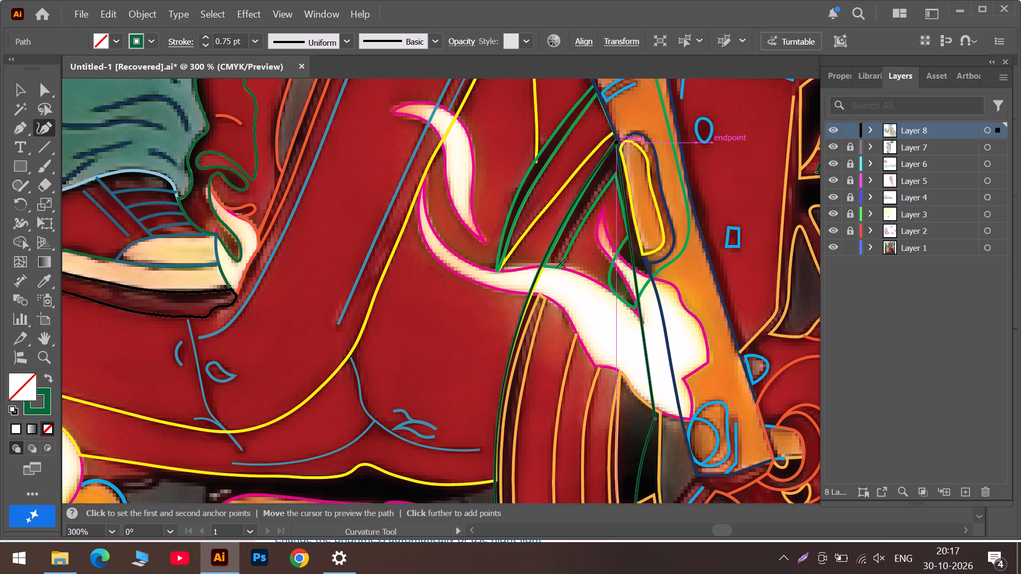
# Add and reposition anchors on the outline's outer edge where it crosses the white flame, fitting it to the tire's curve.
pyautogui.moveTo(540, 261); pyautogui.dragTo(540, 271)
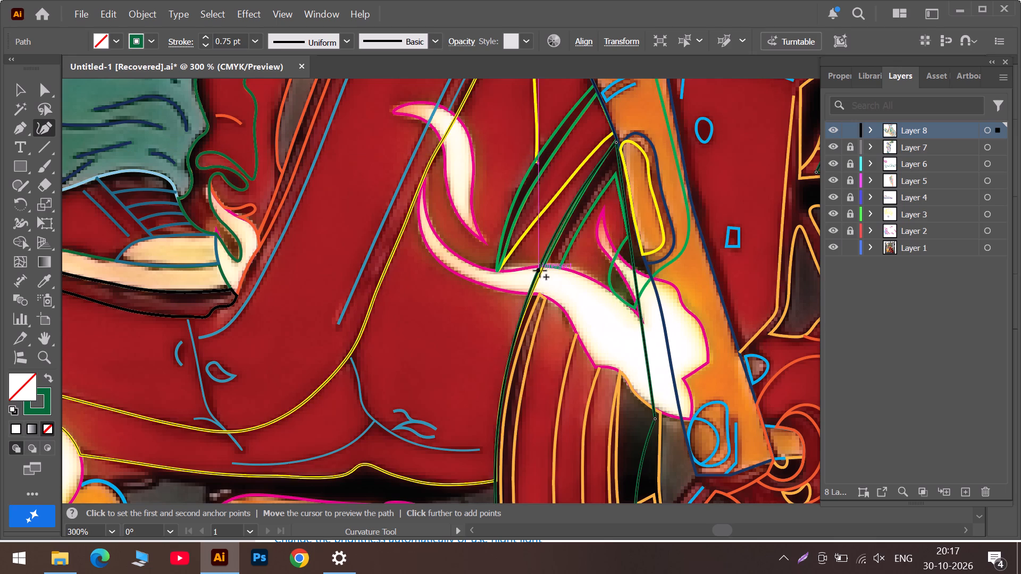
pyautogui.moveTo(540, 271); pyautogui.dragTo(541, 278)
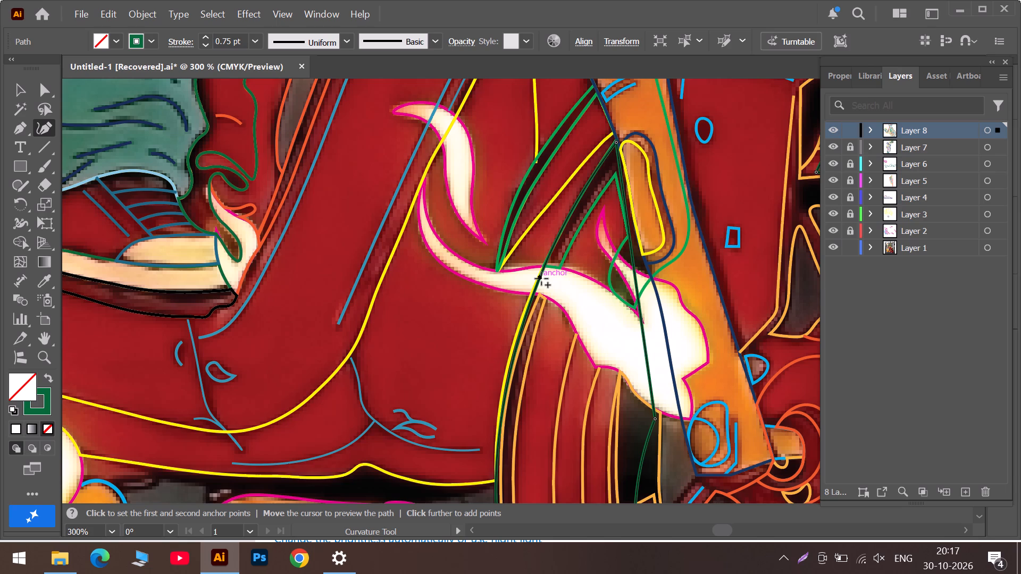
pyautogui.moveTo(541, 278); pyautogui.dragTo(556, 245)
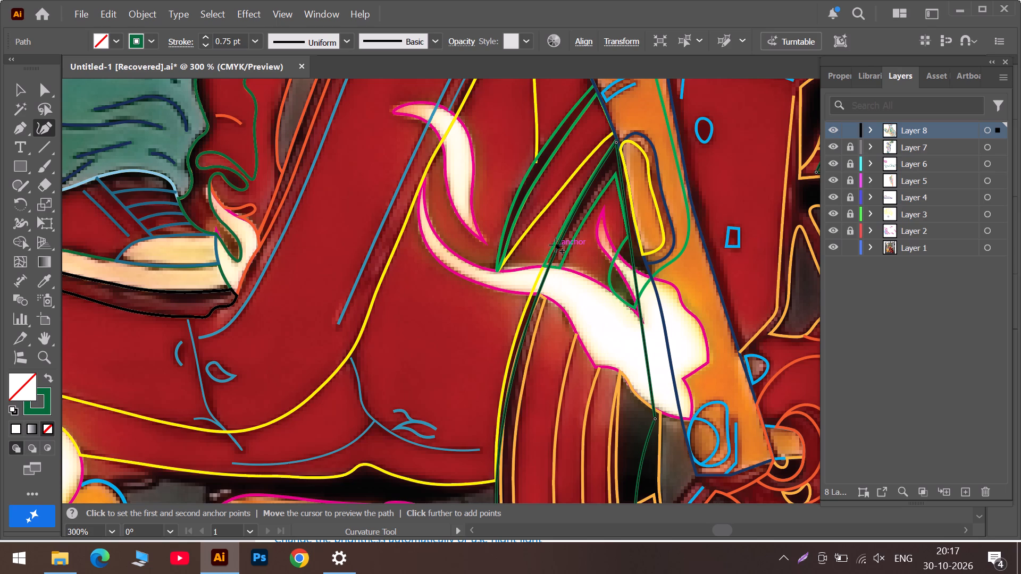
pyautogui.moveTo(556, 245); pyautogui.dragTo(560, 235)
pyautogui.scroll(-3, 524, 341)
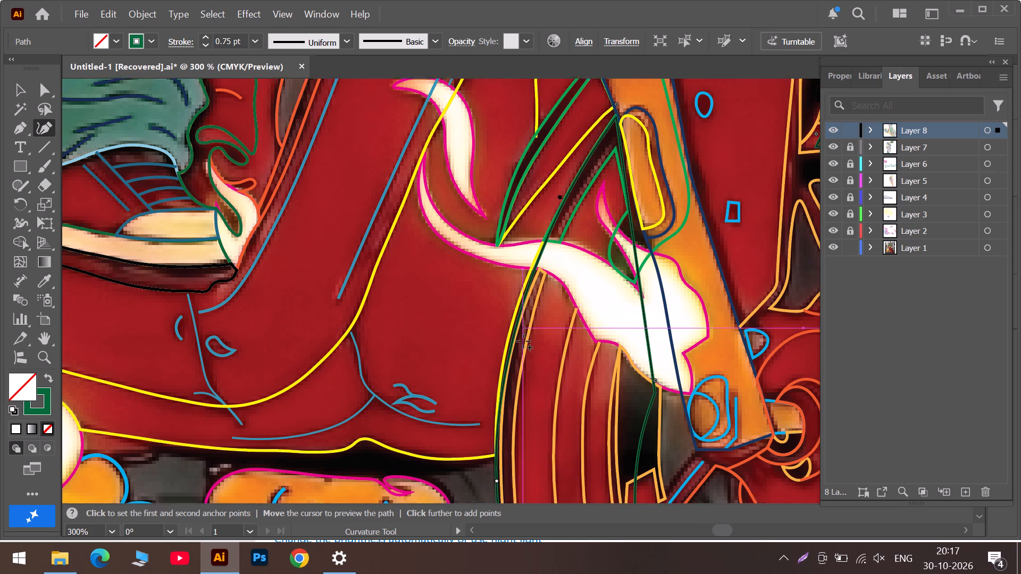
pyautogui.moveTo(534, 262); pyautogui.dragTo(531, 264)
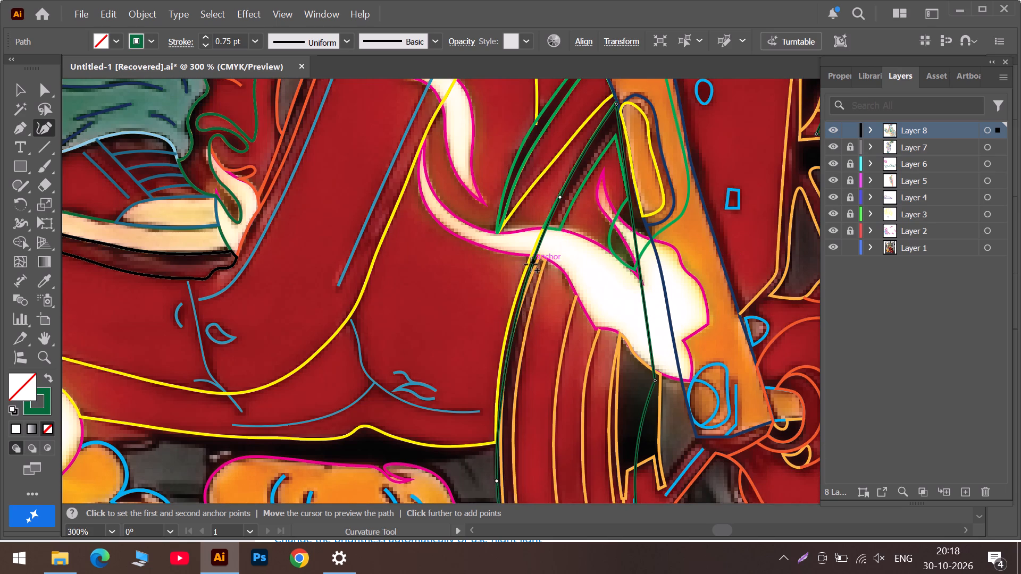
# Move the anchor below the white flame down the outline's outer edge to fit the tire's curve.
pyautogui.moveTo(531, 264); pyautogui.dragTo(519, 289)
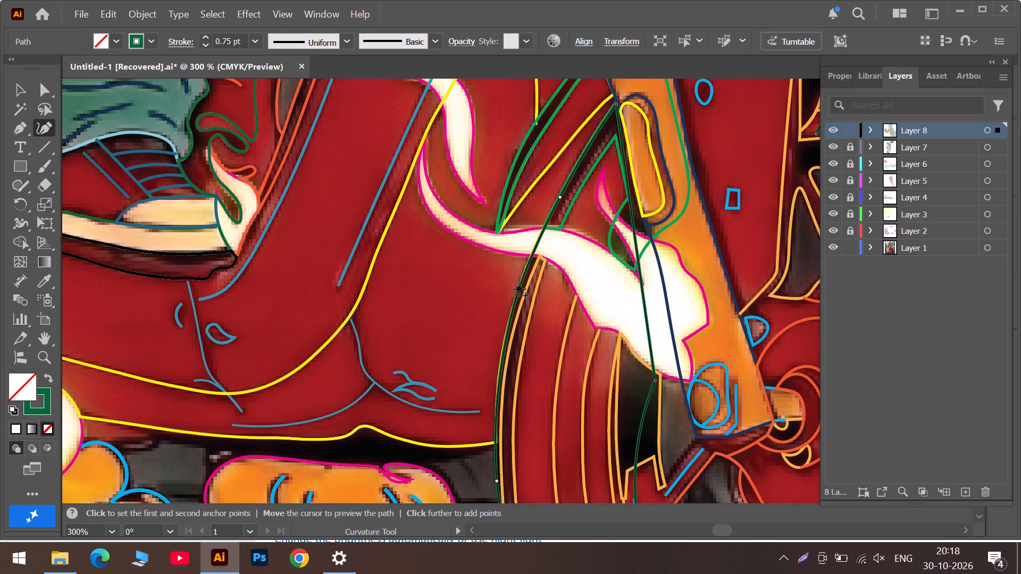
pyautogui.moveTo(519, 289); pyautogui.dragTo(518, 291)
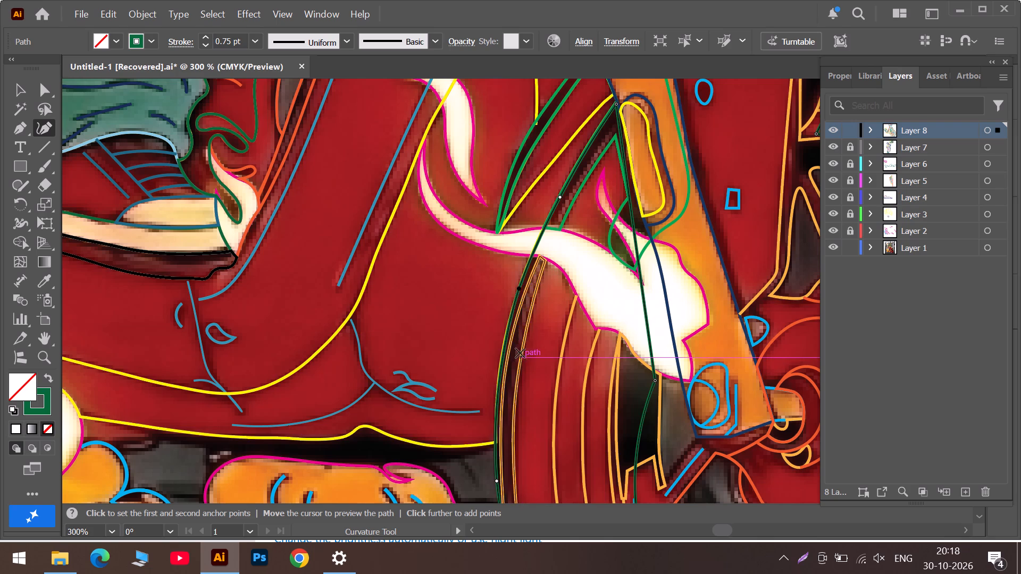
# Add an anchor on the tire outline's outer edge below the white flame and nudge it to fit the tire's curve.
pyautogui.scroll(-4, 517, 327)
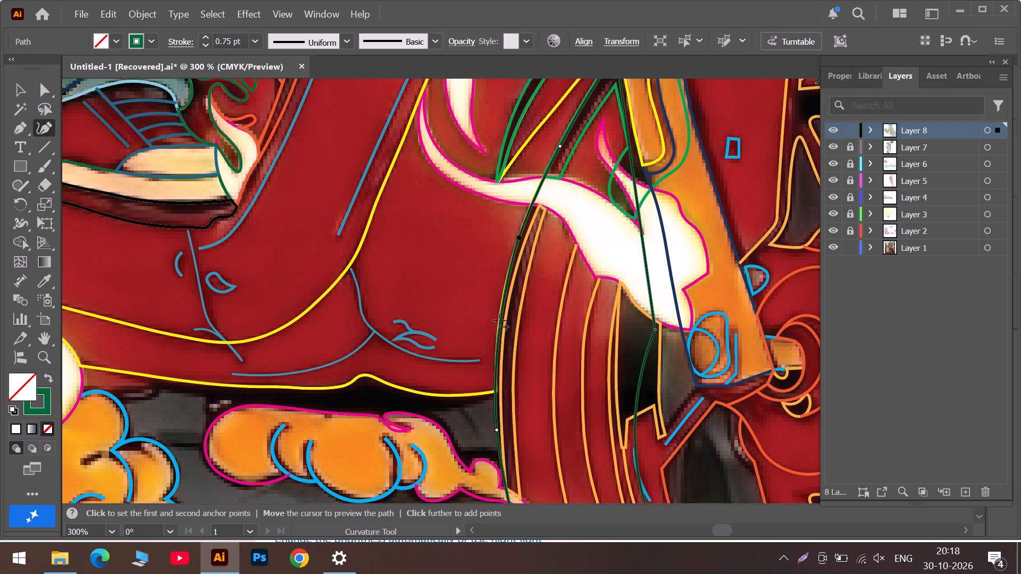
pyautogui.moveTo(501, 310); pyautogui.dragTo(500, 318)
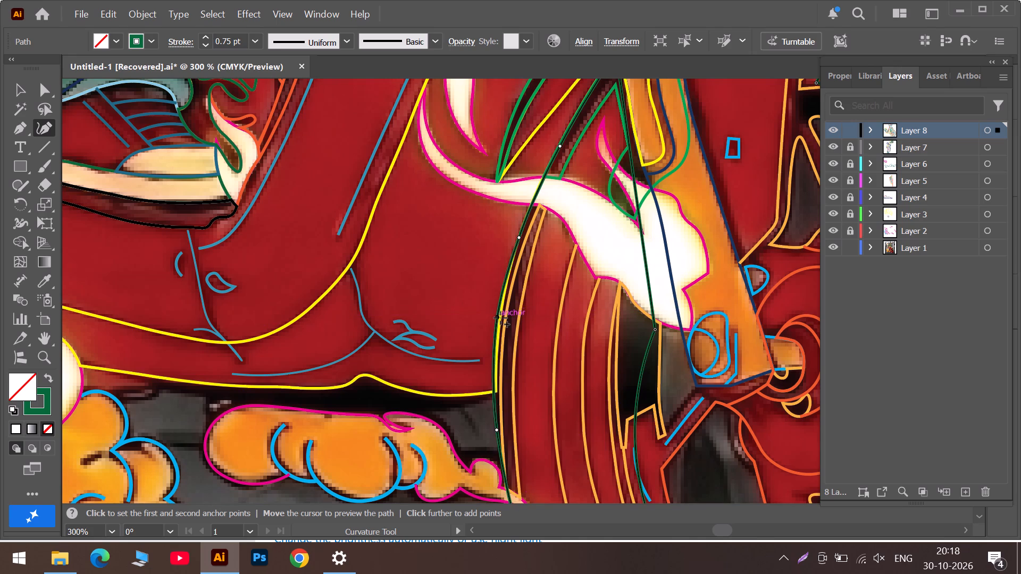
pyautogui.moveTo(500, 318); pyautogui.dragTo(502, 318)
# Add an anchor on the outline's outer edge where it crosses the upper part of the lower white flames.
pyautogui.scroll(-7, 503, 320)
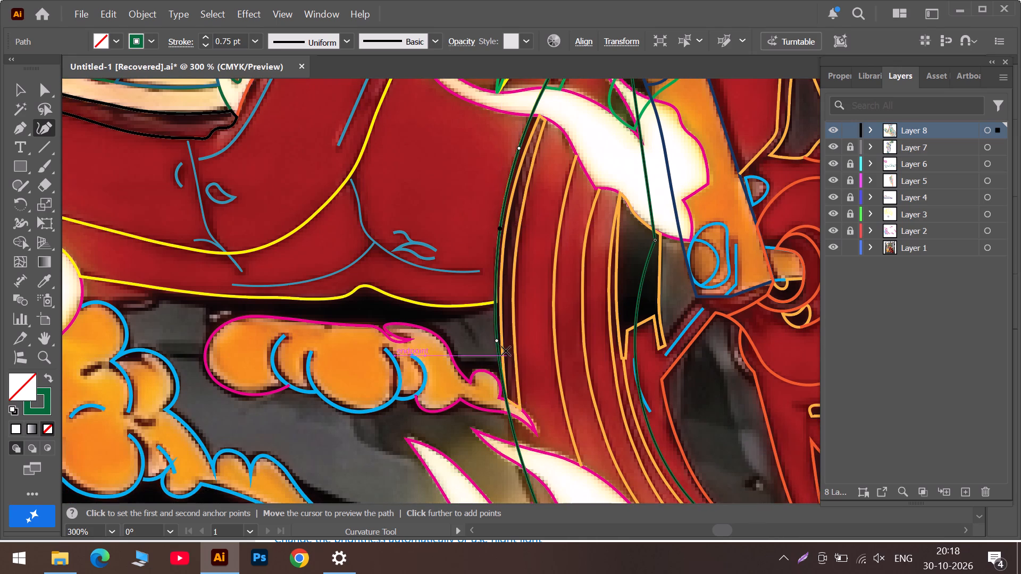
pyautogui.scroll(-7, 498, 348)
pyautogui.scroll(-6, 581, 409)
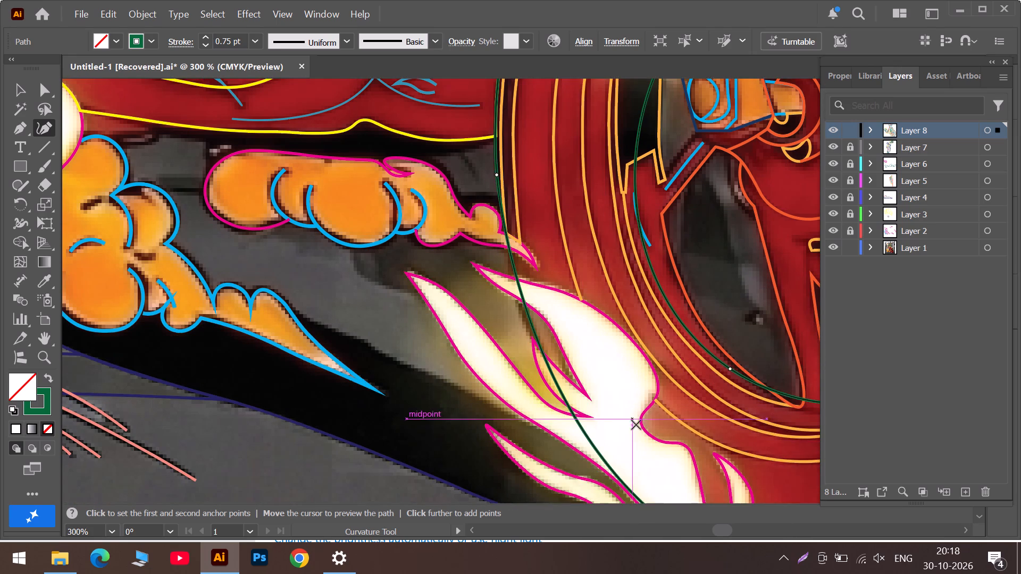
pyautogui.scroll(-6, 635, 423)
pyautogui.scroll(-5, 710, 448)
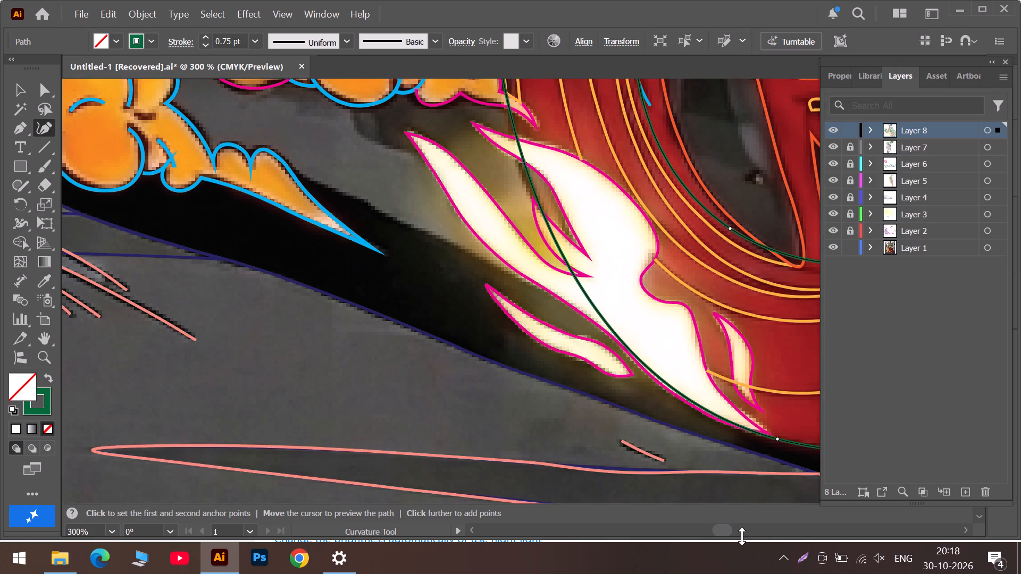
pyautogui.click(533, 193)
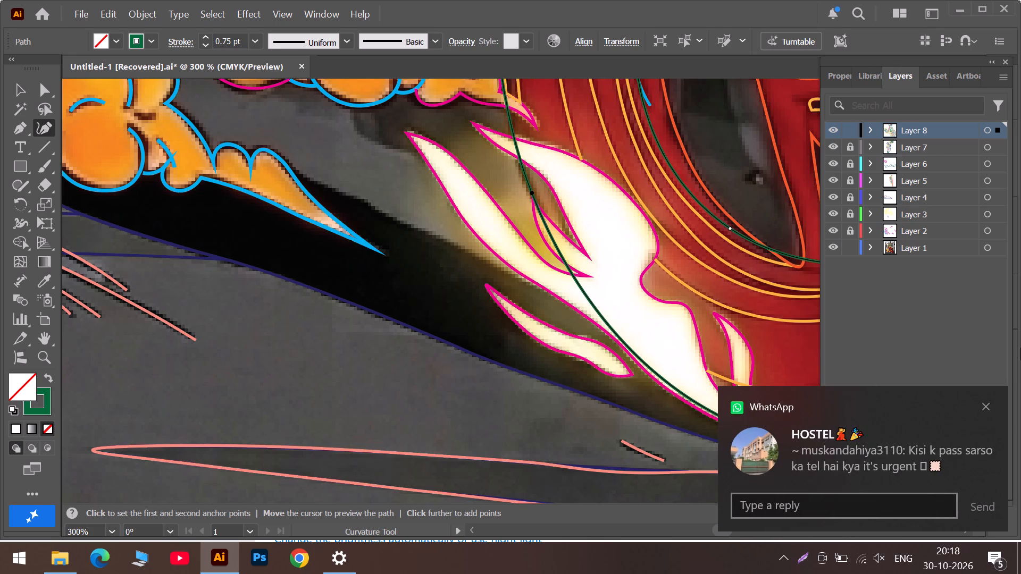
# Dismiss the WhatsApp notification.
pyautogui.click(985, 406)
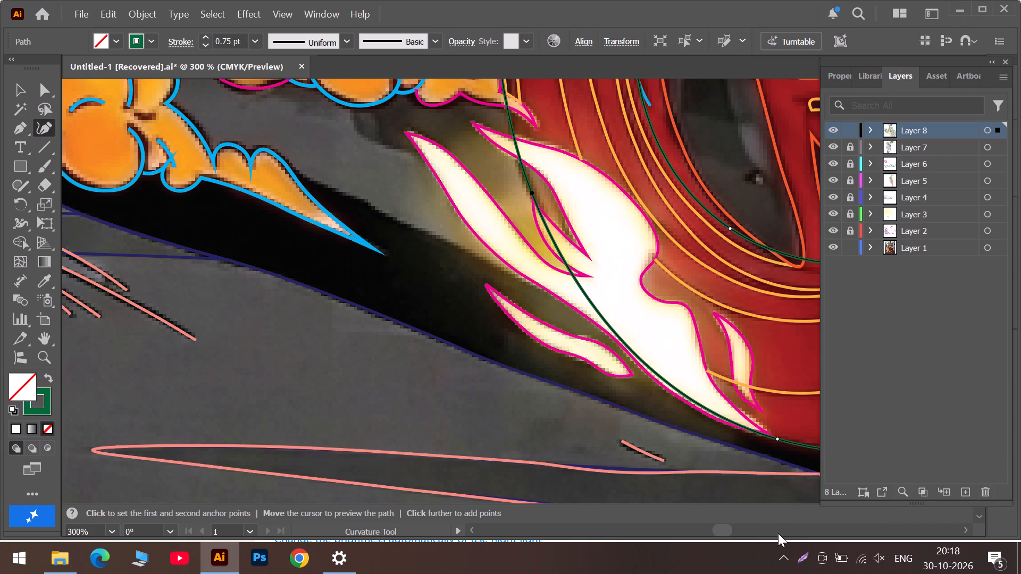
# Reposition the outline's bottom anchor near the lower flame's tip, moving it along and slightly down to fit the tire's bottom edge.
pyautogui.click(778, 533)
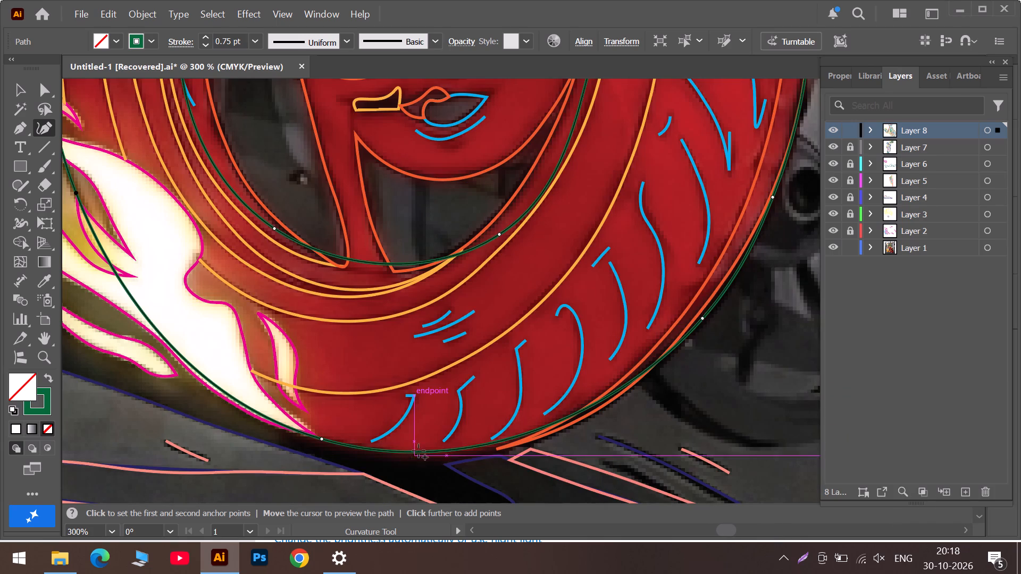
pyautogui.moveTo(322, 440); pyautogui.dragTo(336, 443)
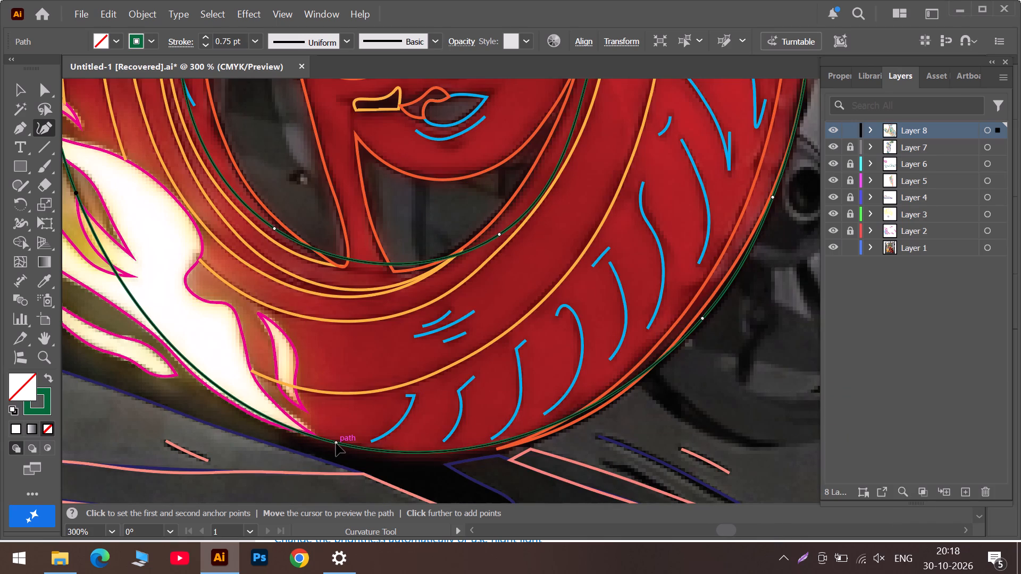
pyautogui.moveTo(336, 443); pyautogui.dragTo(336, 444)
pyautogui.moveTo(336, 444); pyautogui.dragTo(341, 446)
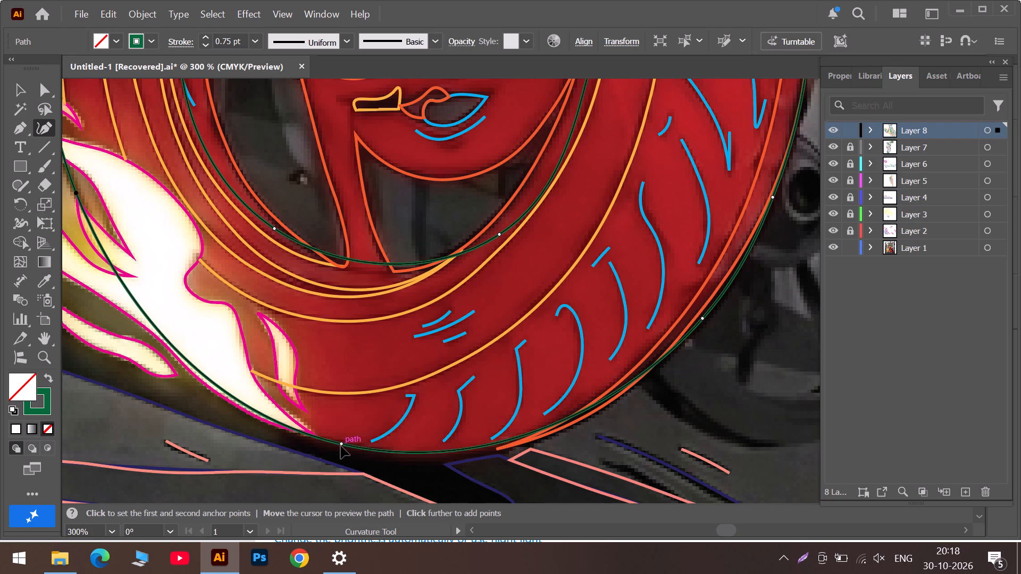
pyautogui.moveTo(341, 446); pyautogui.dragTo(347, 449)
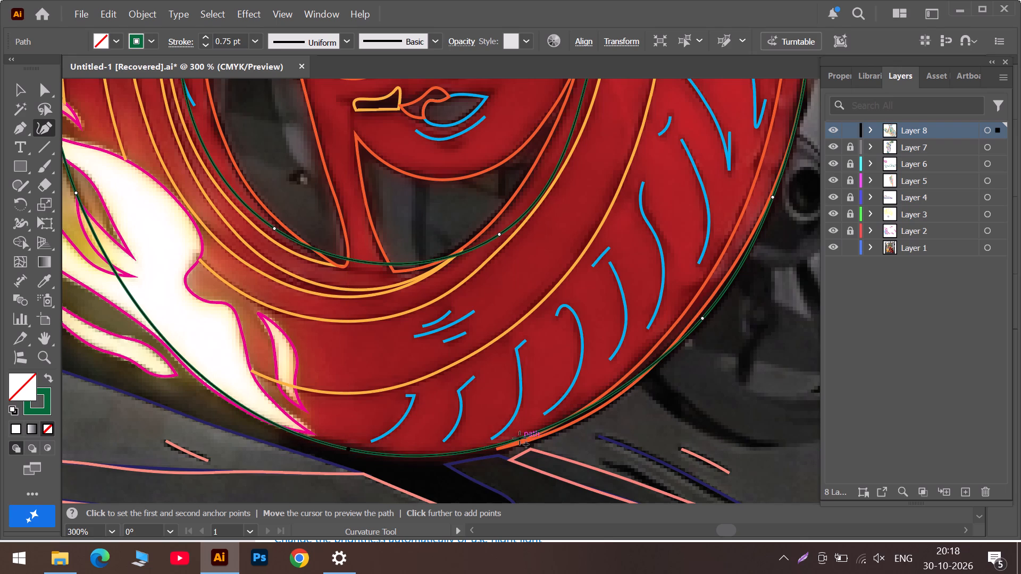
# Add and reposition anchors along the tire's bottom and lower outer curve, fitting the outline to the tread's edge.
pyautogui.moveTo(520, 438); pyautogui.dragTo(512, 448)
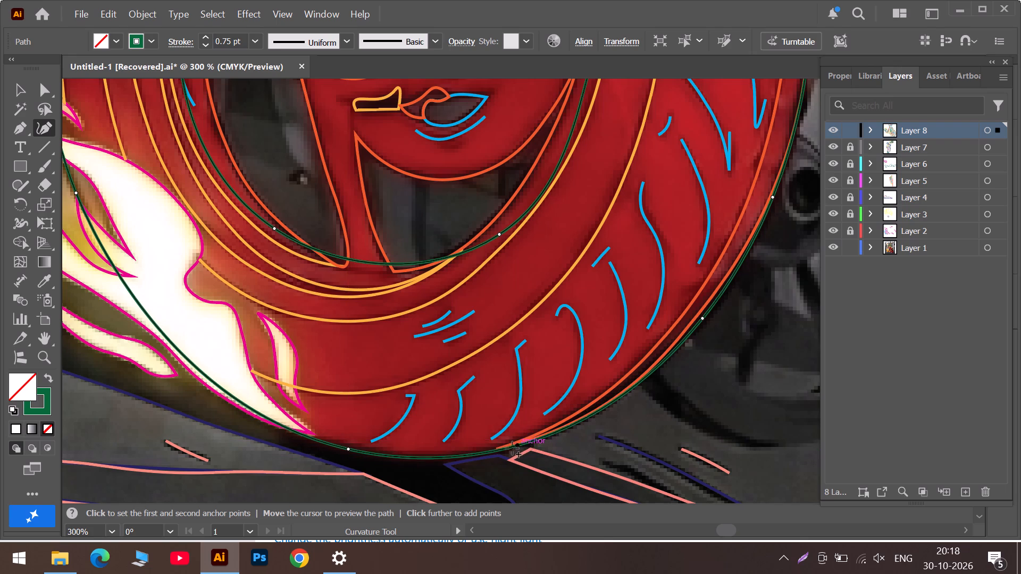
pyautogui.moveTo(512, 448); pyautogui.dragTo(499, 450)
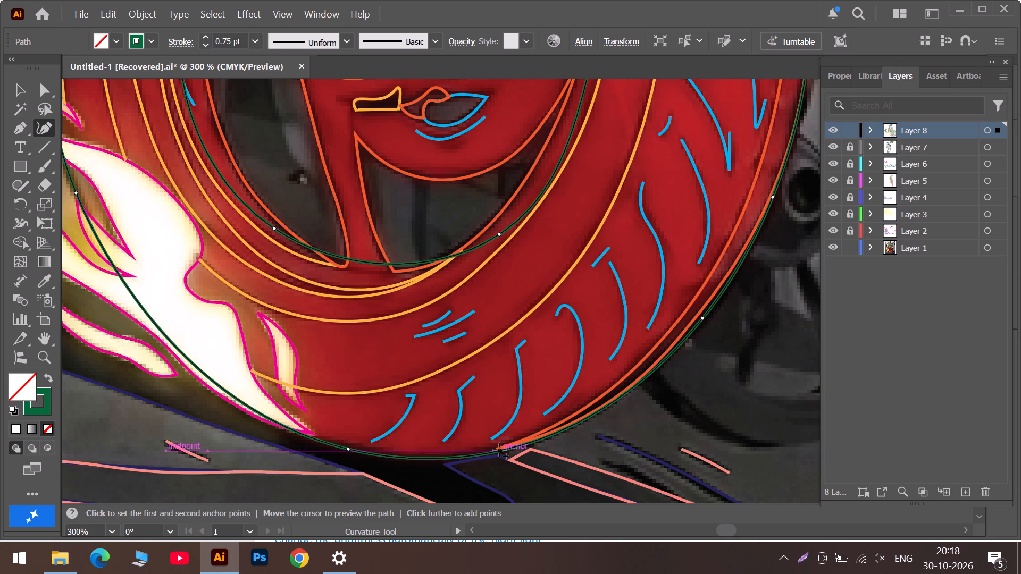
pyautogui.moveTo(499, 450); pyautogui.dragTo(501, 446)
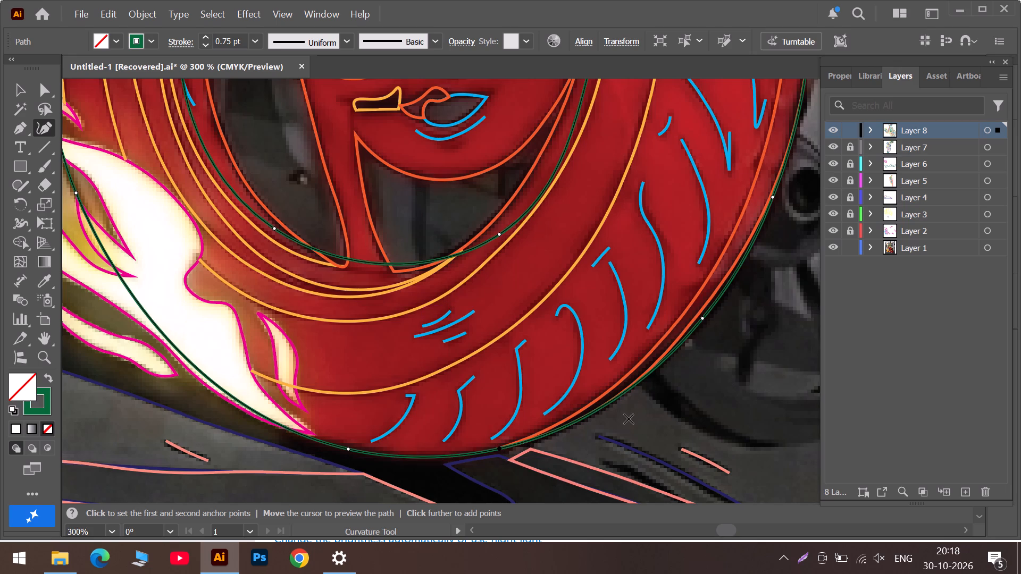
pyautogui.moveTo(702, 320); pyautogui.dragTo(690, 326)
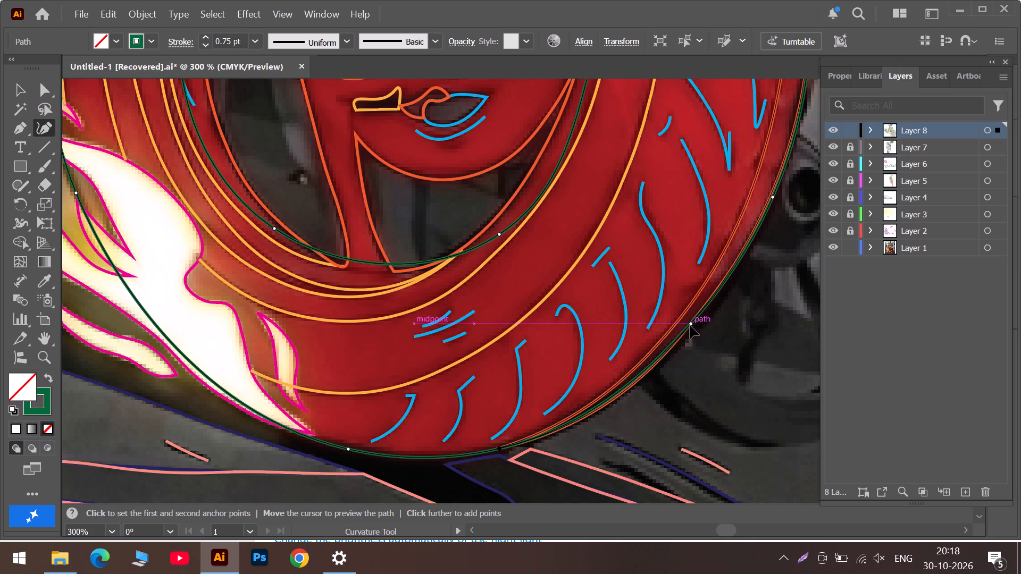
pyautogui.moveTo(690, 326); pyautogui.dragTo(630, 386)
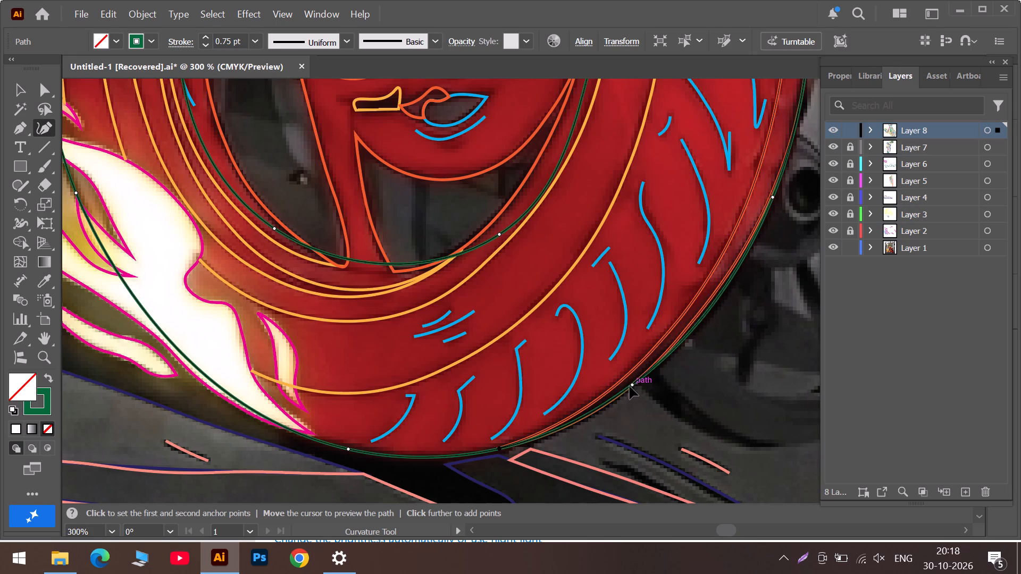
pyautogui.moveTo(630, 386); pyautogui.dragTo(594, 412)
pyautogui.moveTo(697, 324); pyautogui.dragTo(684, 334)
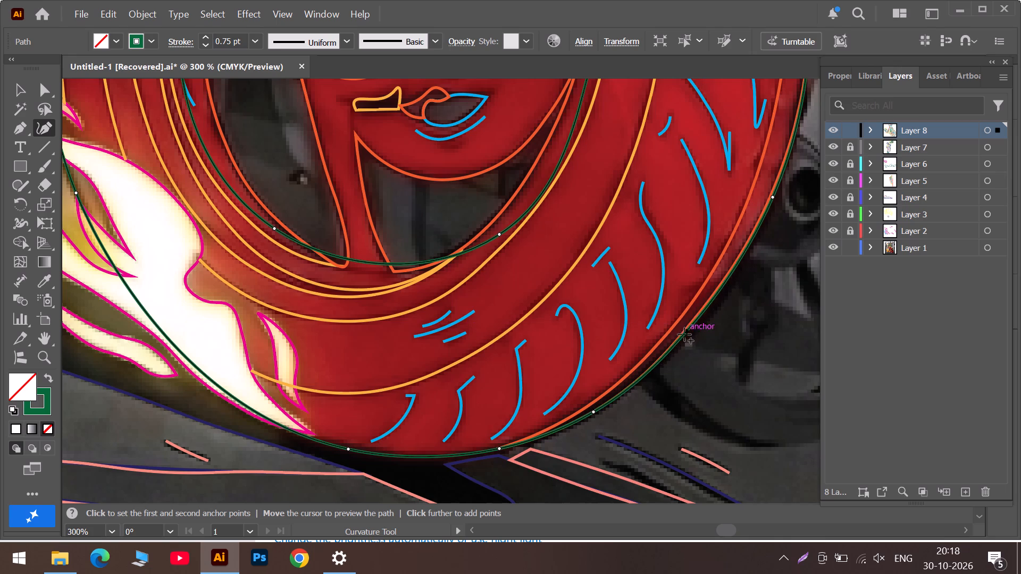
pyautogui.moveTo(684, 334); pyautogui.dragTo(679, 339)
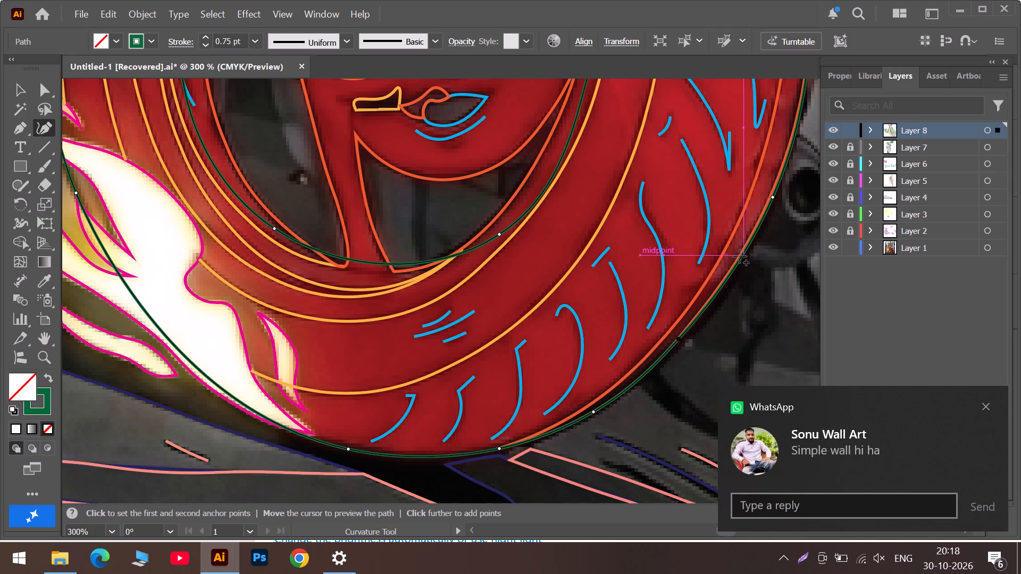
# Refine the outer edge above the lower curve by adding and shifting anchors along the tread beside the dark background parts.
pyautogui.moveTo(742, 258); pyautogui.dragTo(733, 264)
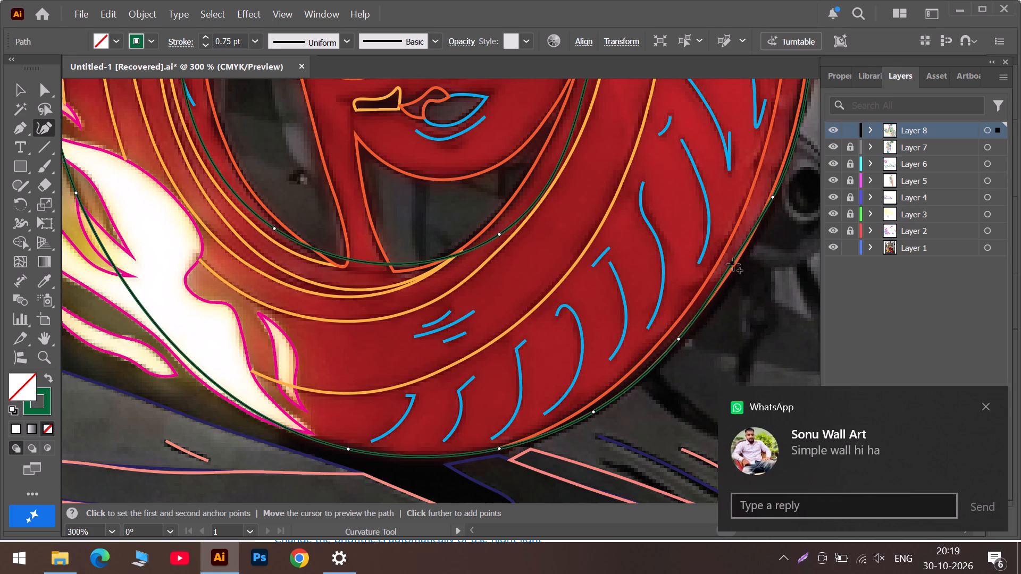
pyautogui.moveTo(733, 264); pyautogui.dragTo(710, 301)
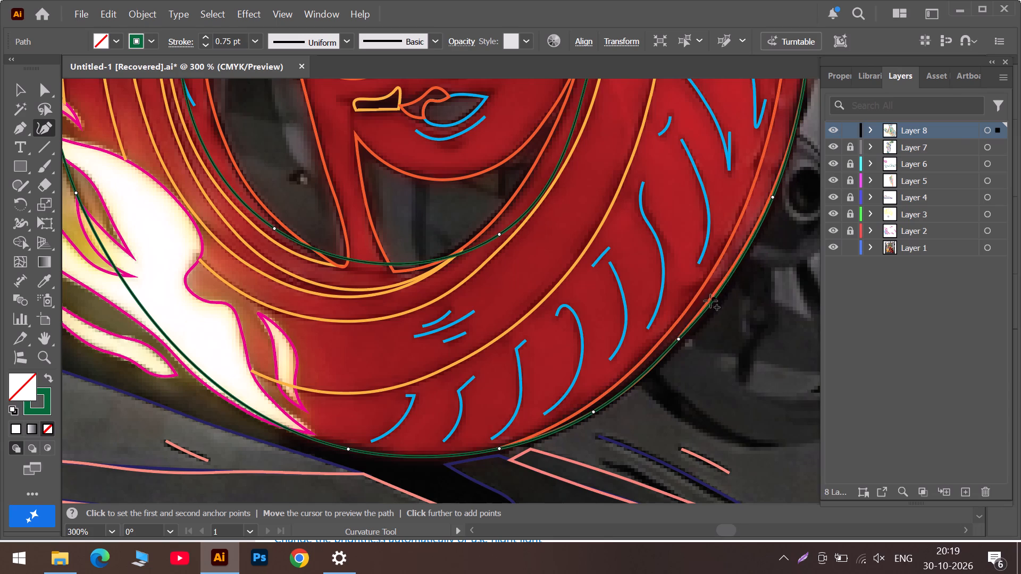
pyautogui.moveTo(710, 301); pyautogui.dragTo(705, 306)
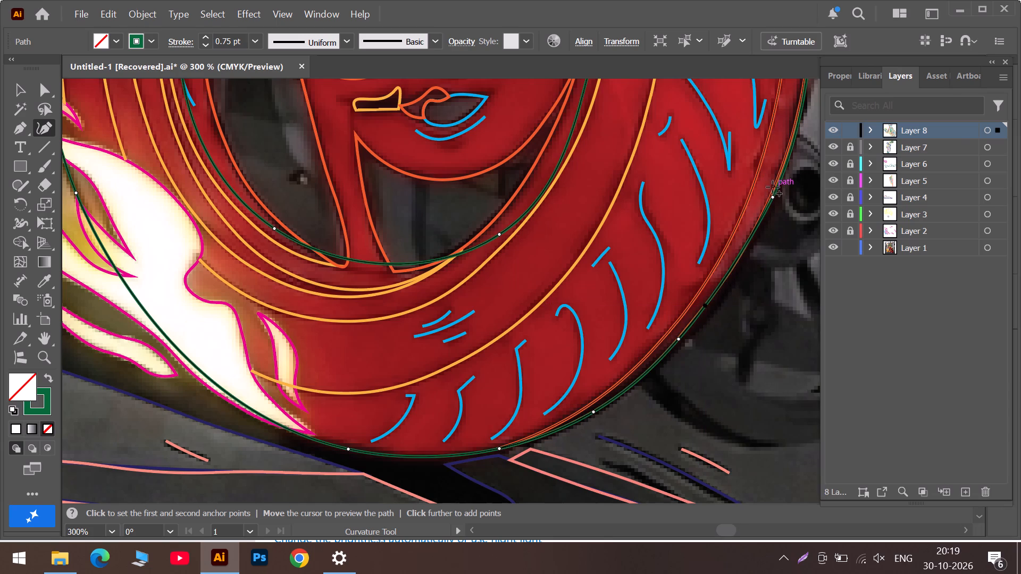
pyautogui.moveTo(774, 196); pyautogui.dragTo(771, 191)
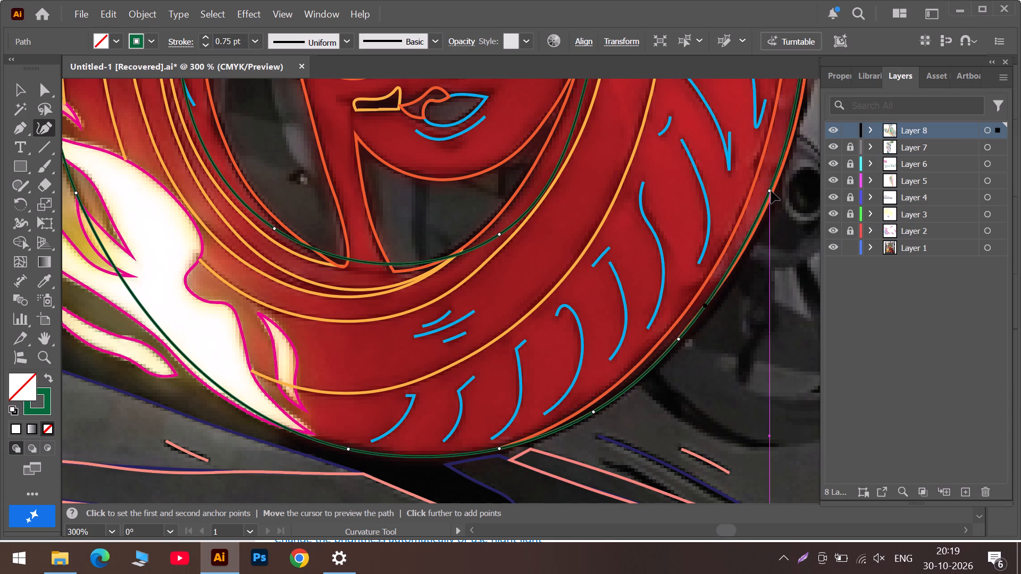
pyautogui.moveTo(771, 191); pyautogui.dragTo(768, 200)
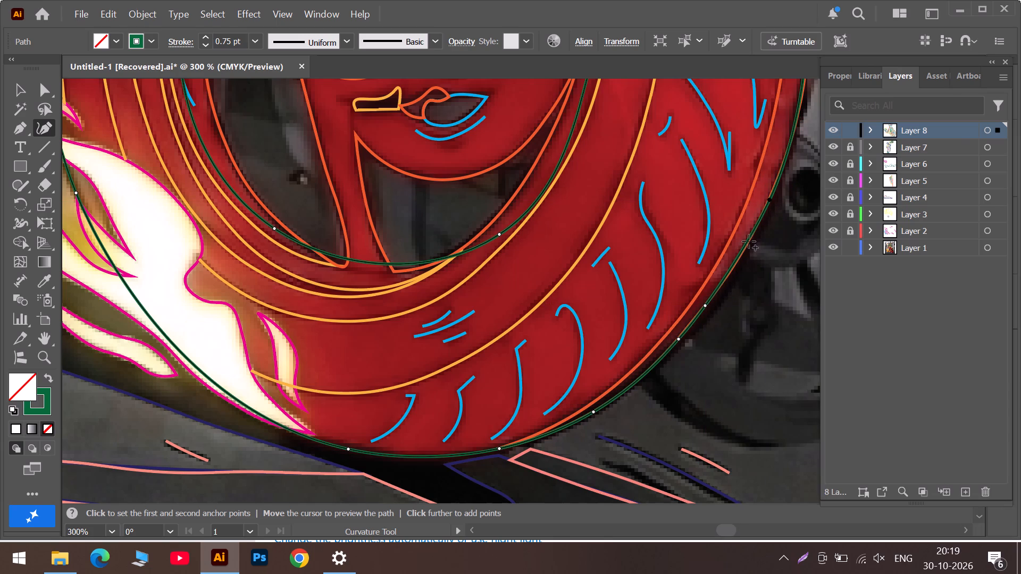
pyautogui.moveTo(748, 242); pyautogui.dragTo(741, 255)
# Add and adjust anchors along the tire's far outer side, up to where the gray background meets the tread.
pyautogui.scroll(5, 768, 231)
pyautogui.scroll(5, 806, 181)
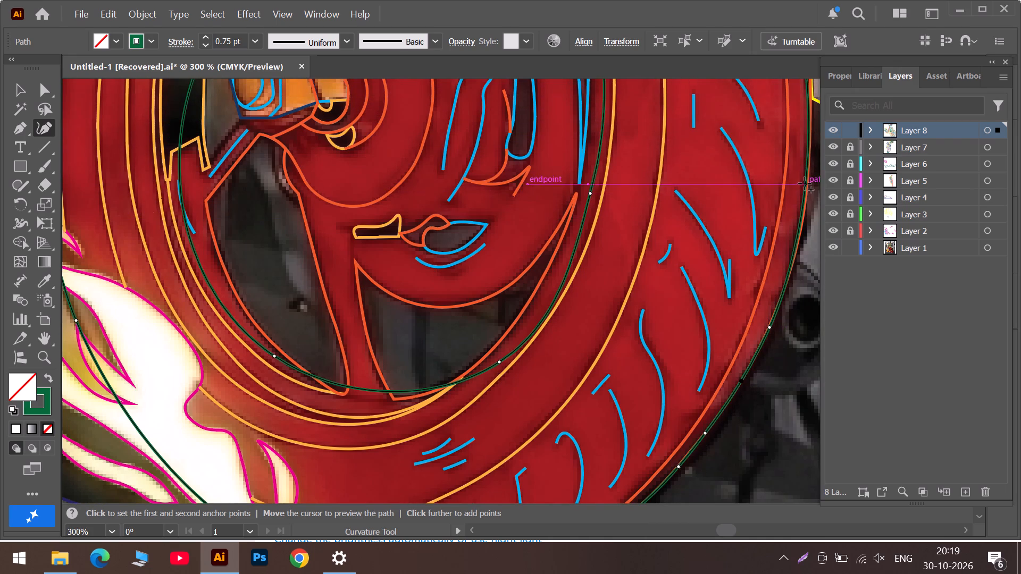
pyautogui.moveTo(806, 178); pyautogui.dragTo(807, 193)
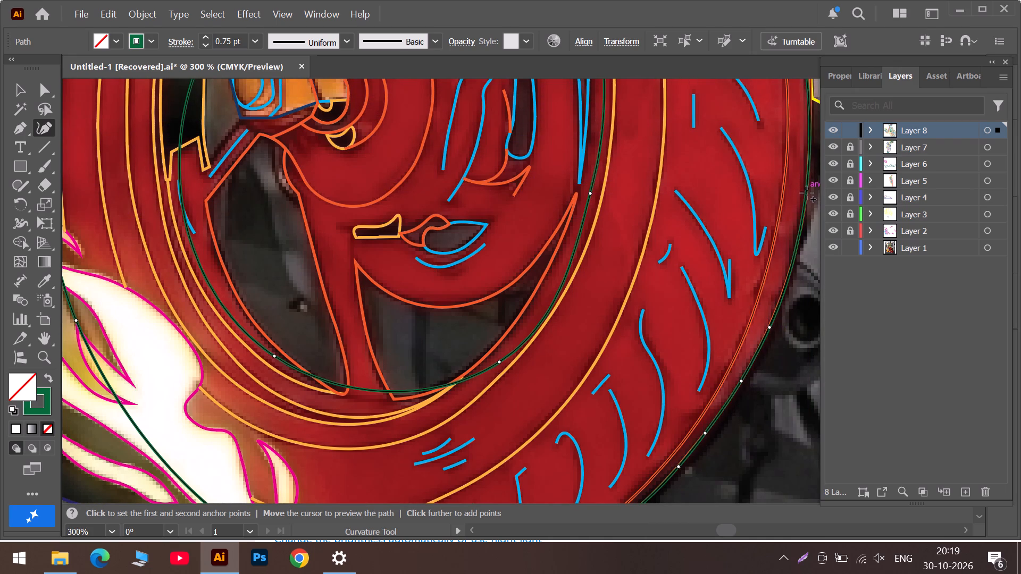
pyautogui.moveTo(807, 193); pyautogui.dragTo(807, 196)
pyautogui.click(771, 327)
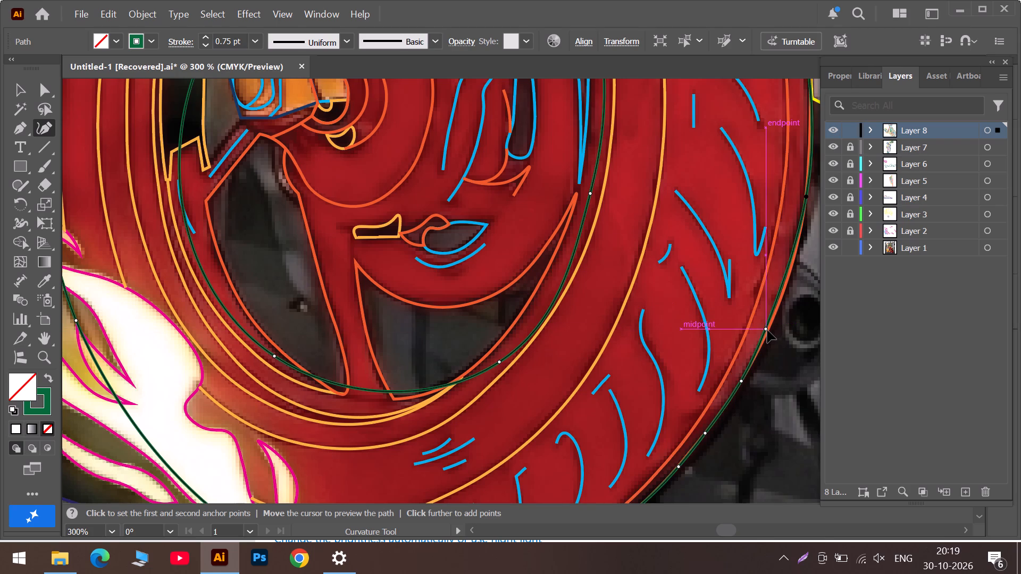
pyautogui.scroll(6, 774, 255)
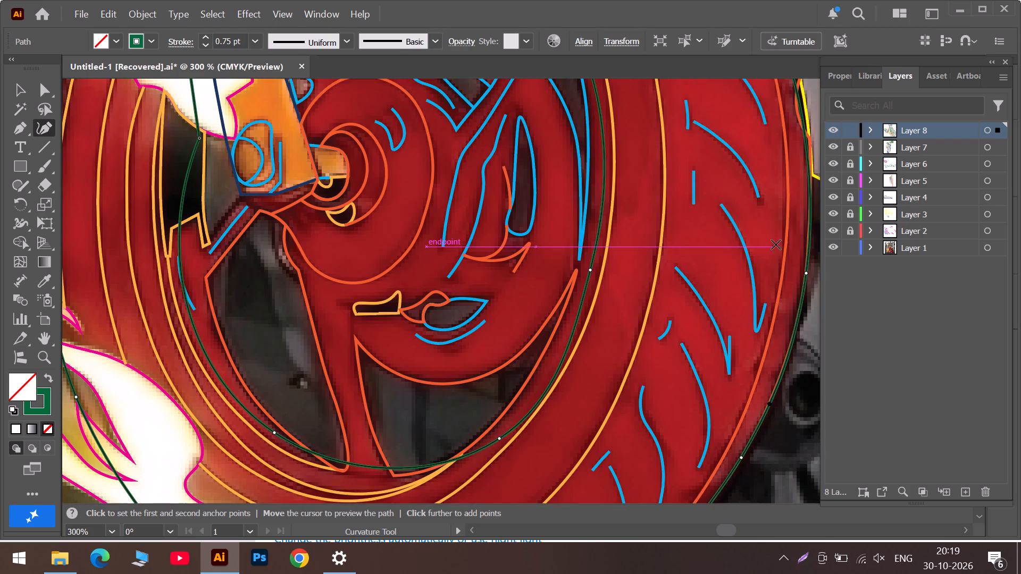
pyautogui.scroll(5, 777, 243)
pyautogui.moveTo(794, 139); pyautogui.dragTo(798, 141)
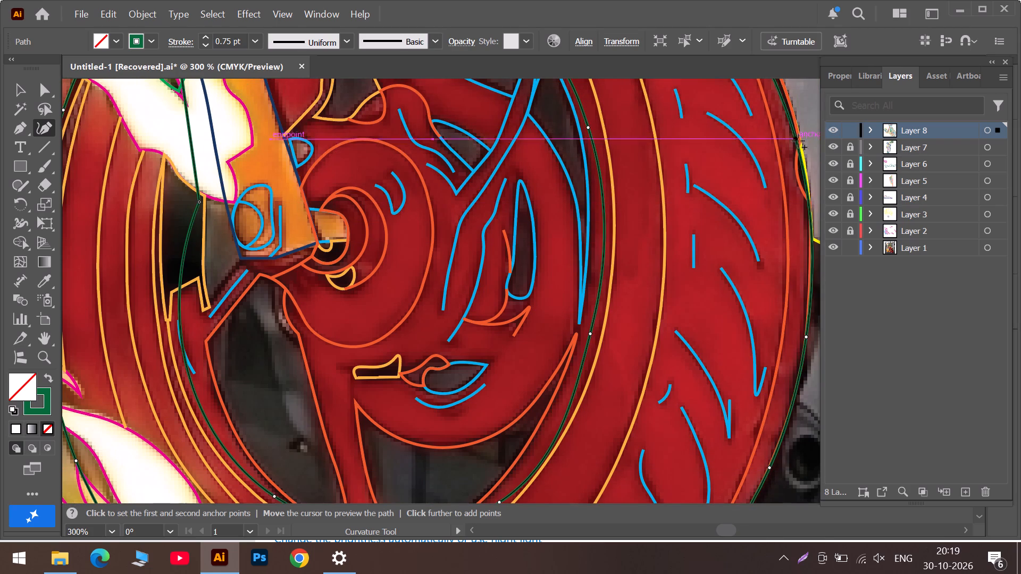
pyautogui.moveTo(798, 141); pyautogui.dragTo(809, 217)
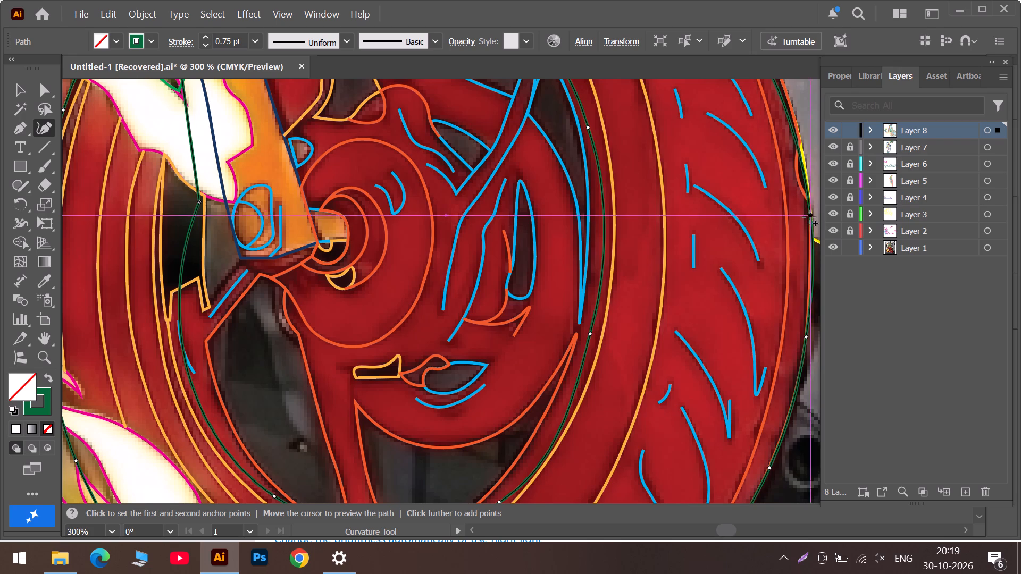
pyautogui.moveTo(809, 217); pyautogui.dragTo(812, 216)
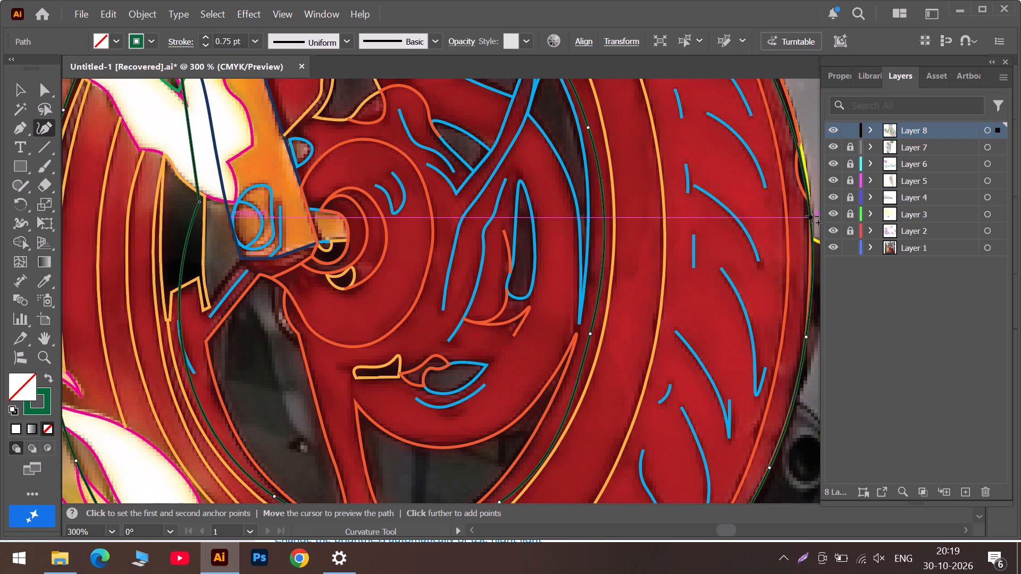
pyautogui.moveTo(812, 216); pyautogui.dragTo(812, 215)
pyautogui.click(811, 267)
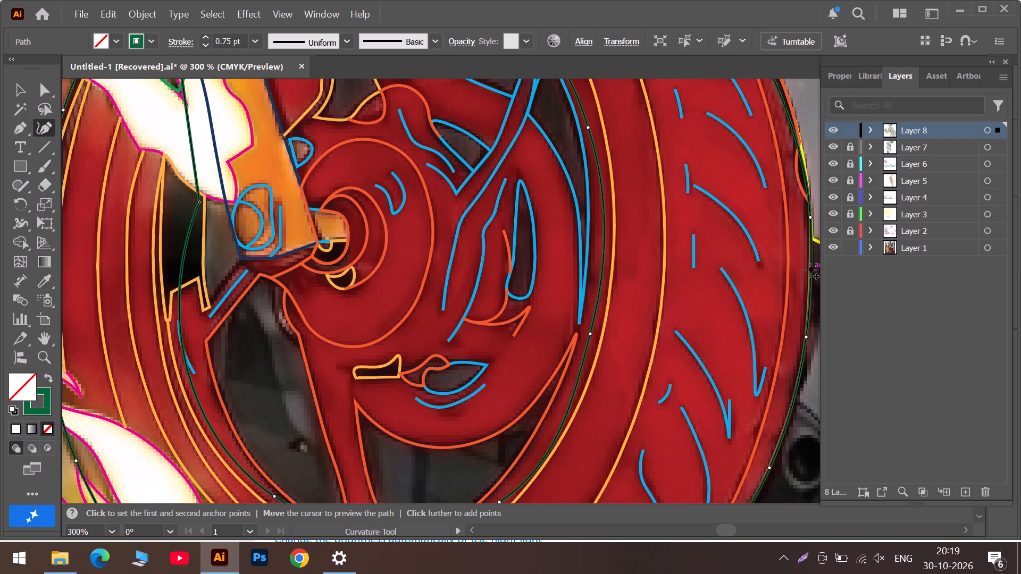
# Reposition the anchor on the tire's upper outer side so the outline follows the tread against the gray background.
pyautogui.scroll(5, 805, 217)
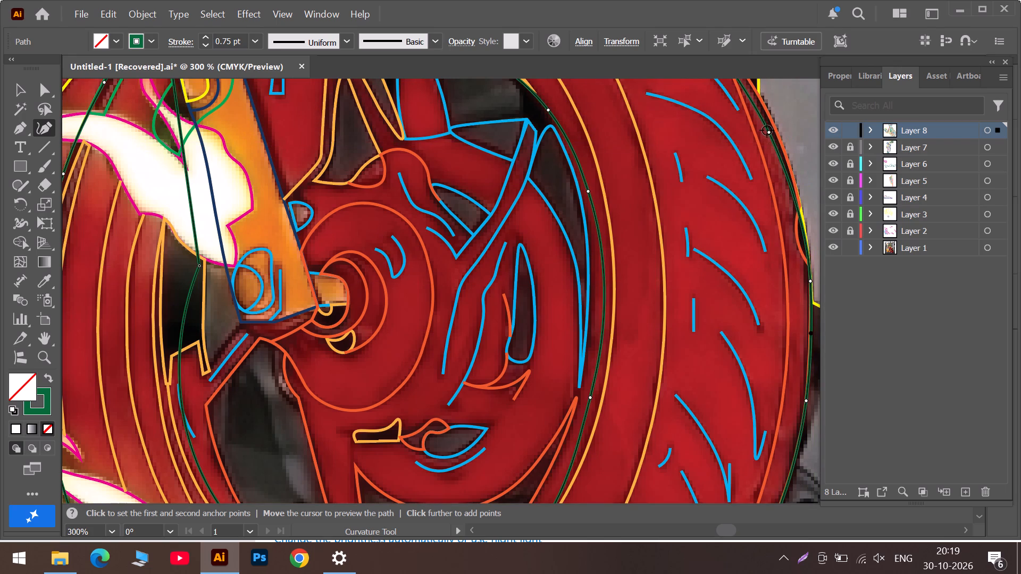
pyautogui.moveTo(770, 133); pyautogui.dragTo(778, 133)
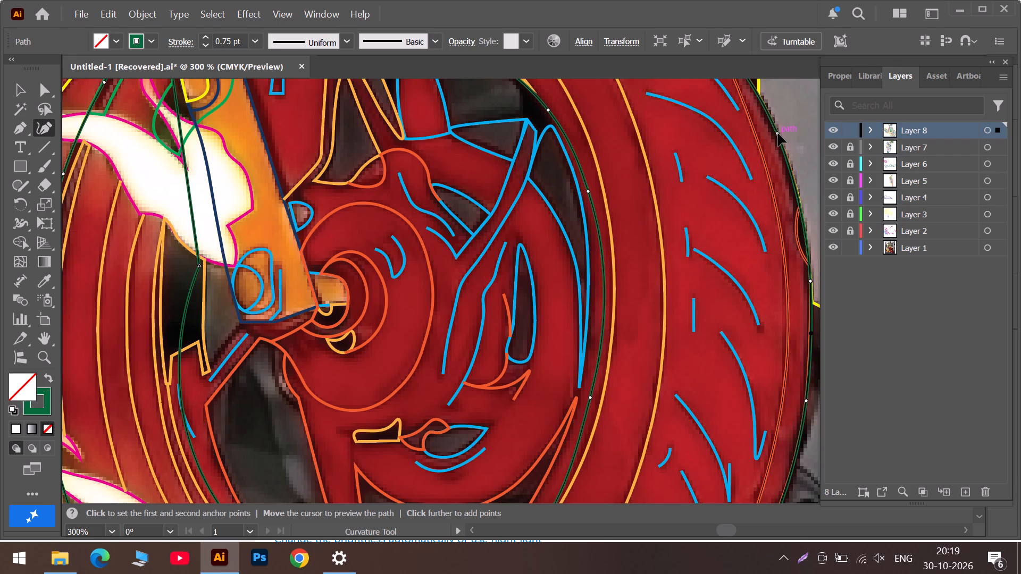
pyautogui.moveTo(778, 133); pyautogui.dragTo(782, 142)
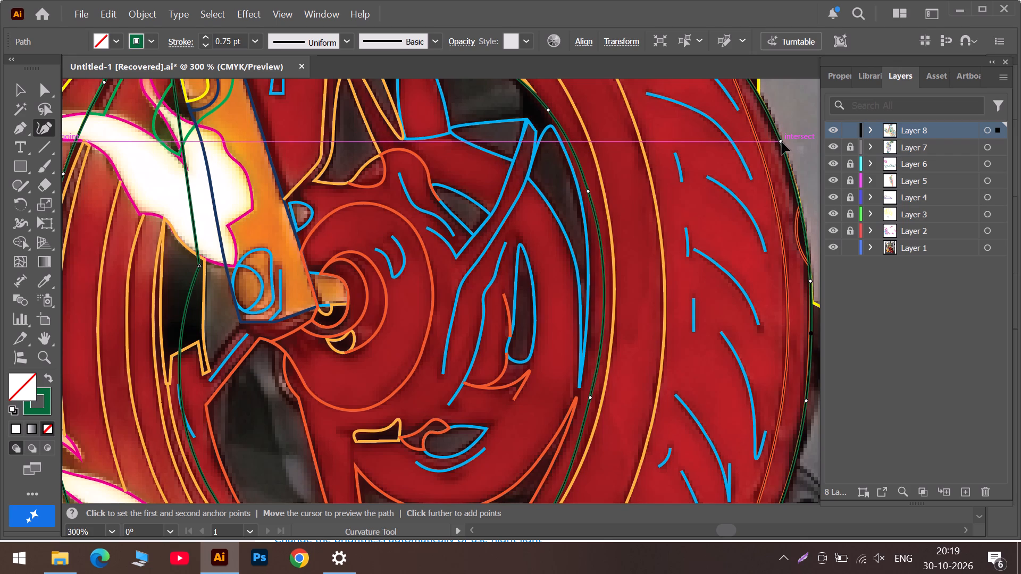
pyautogui.moveTo(782, 142); pyautogui.dragTo(782, 144)
# Make the anchor under the fender's pointed tip a corner, and add an anchor below it to fit the tire's shoulder.
pyautogui.scroll(10, 782, 145)
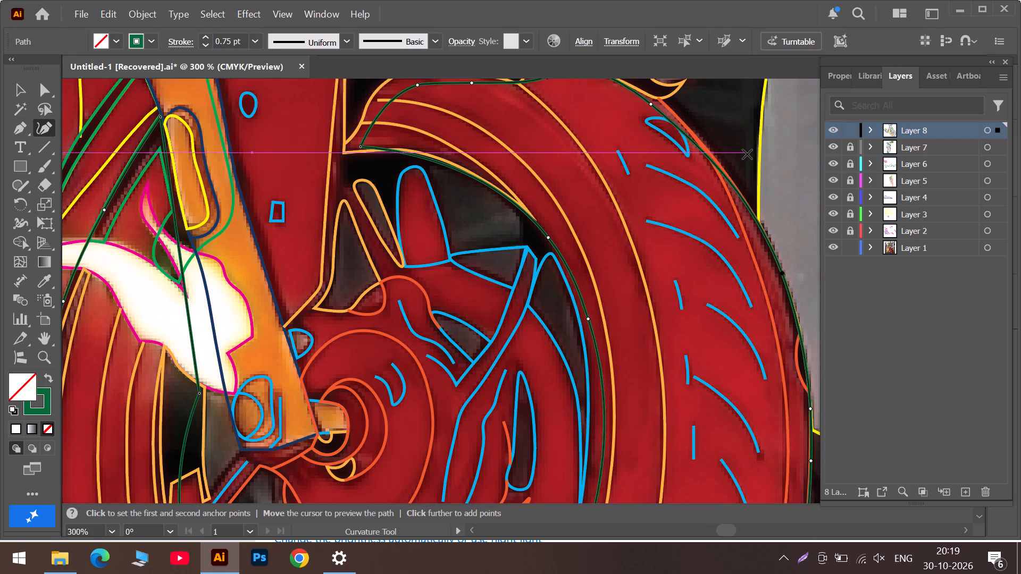
pyautogui.scroll(5, 746, 155)
pyautogui.click(651, 168)
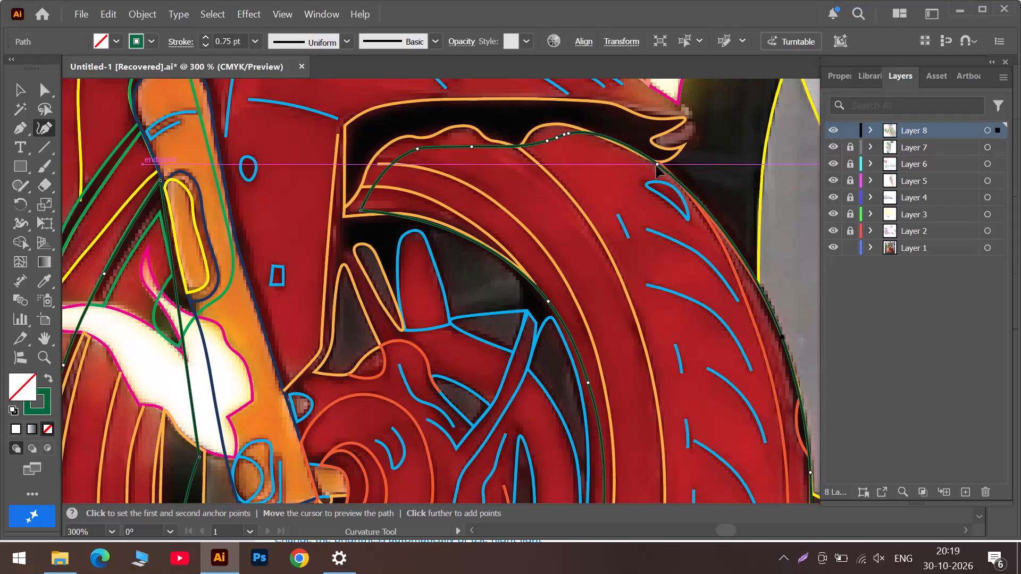
pyautogui.doubleClick(655, 166)
pyautogui.click(655, 166)
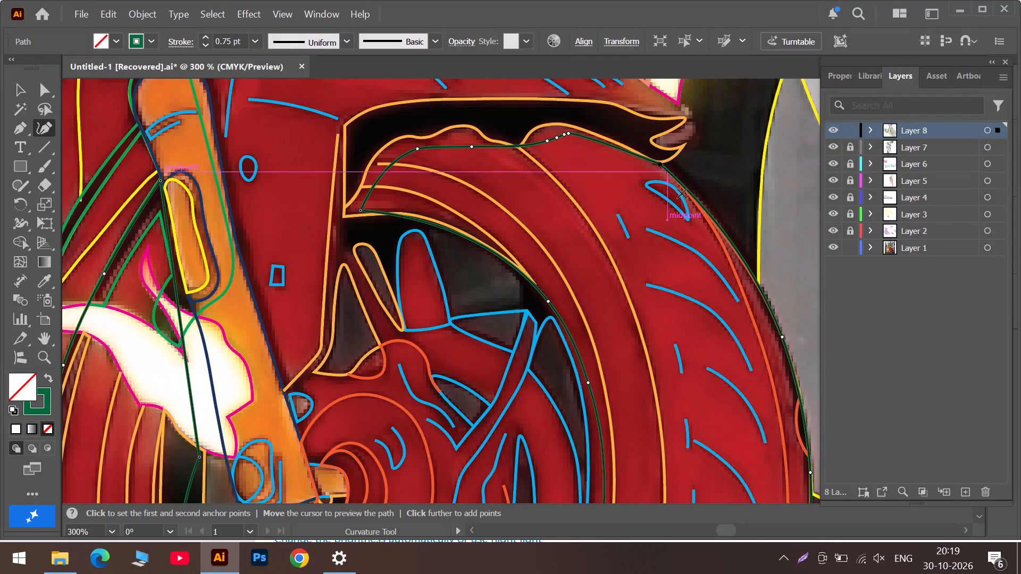
pyautogui.moveTo(736, 248); pyautogui.dragTo(733, 248)
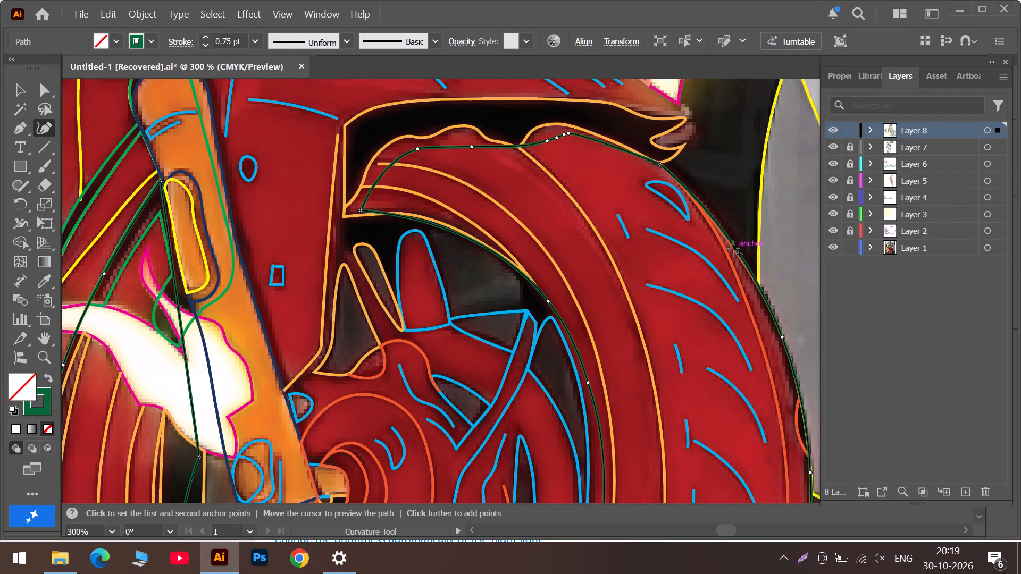
pyautogui.moveTo(733, 248); pyautogui.dragTo(731, 247)
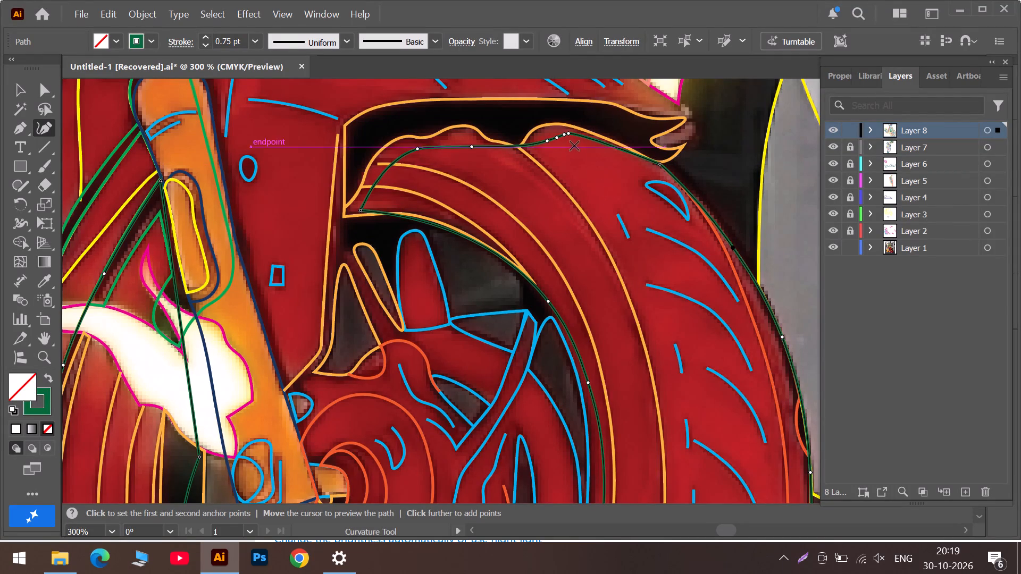
# Slide two anchors down the outline's slope toward the fender's pointed tip so it follows the orange tread line.
pyautogui.keyDown('alt'); pyautogui.scroll(2, 584, 141); pyautogui.keyUp('alt')
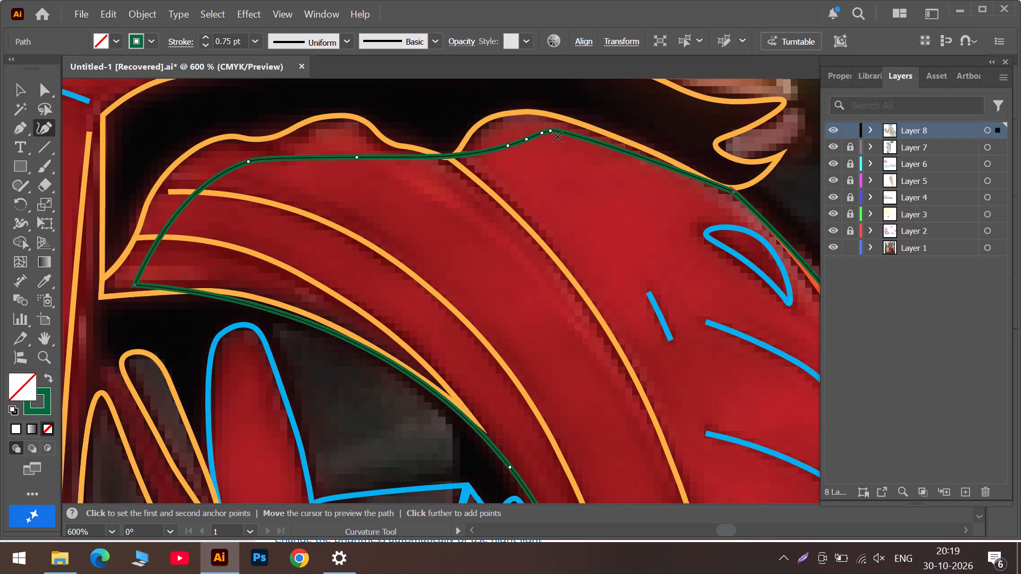
pyautogui.moveTo(550, 131); pyautogui.dragTo(645, 156)
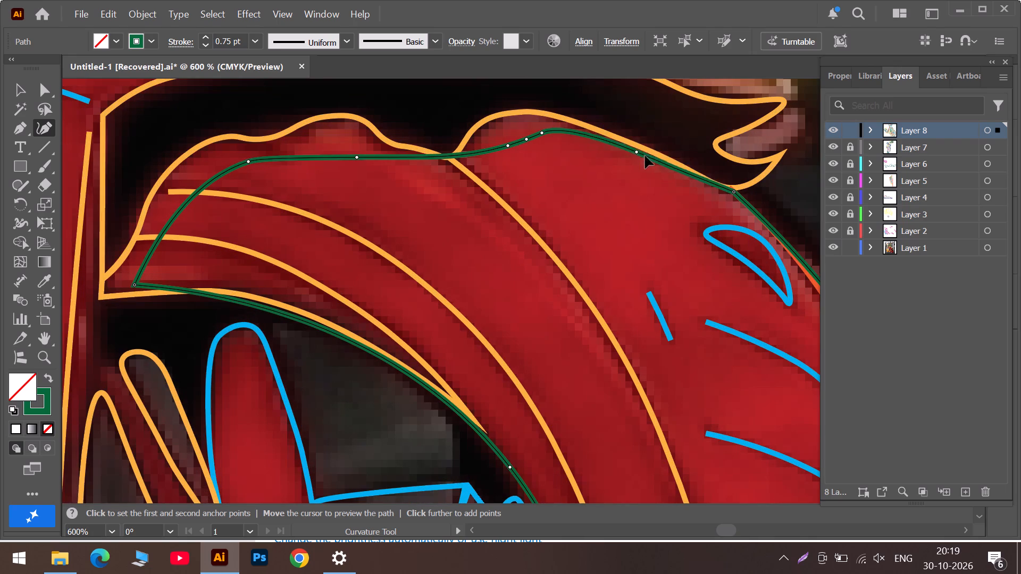
pyautogui.moveTo(645, 156); pyautogui.dragTo(687, 170)
pyautogui.moveTo(545, 132); pyautogui.dragTo(558, 128)
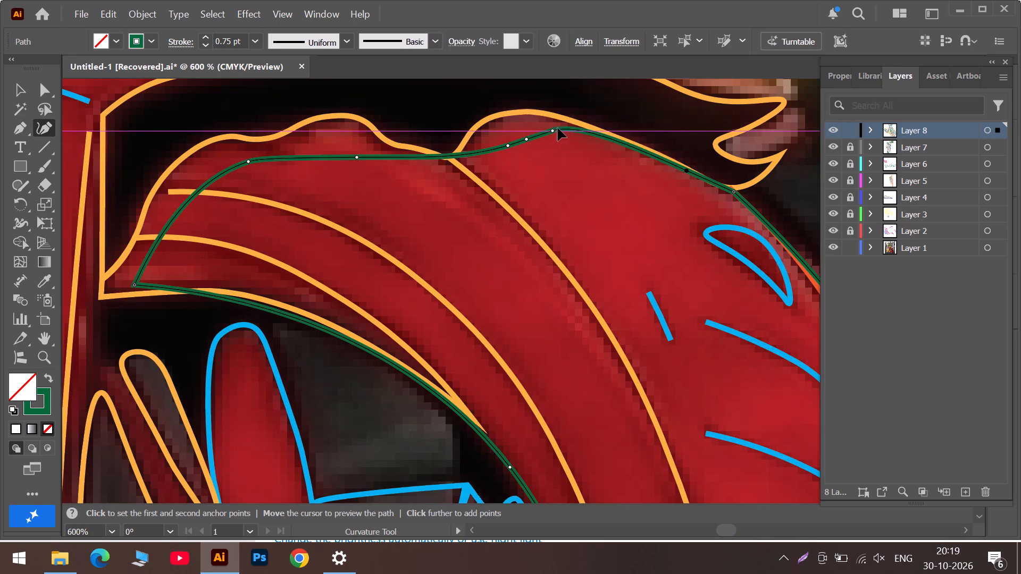
pyautogui.moveTo(558, 128); pyautogui.dragTo(637, 145)
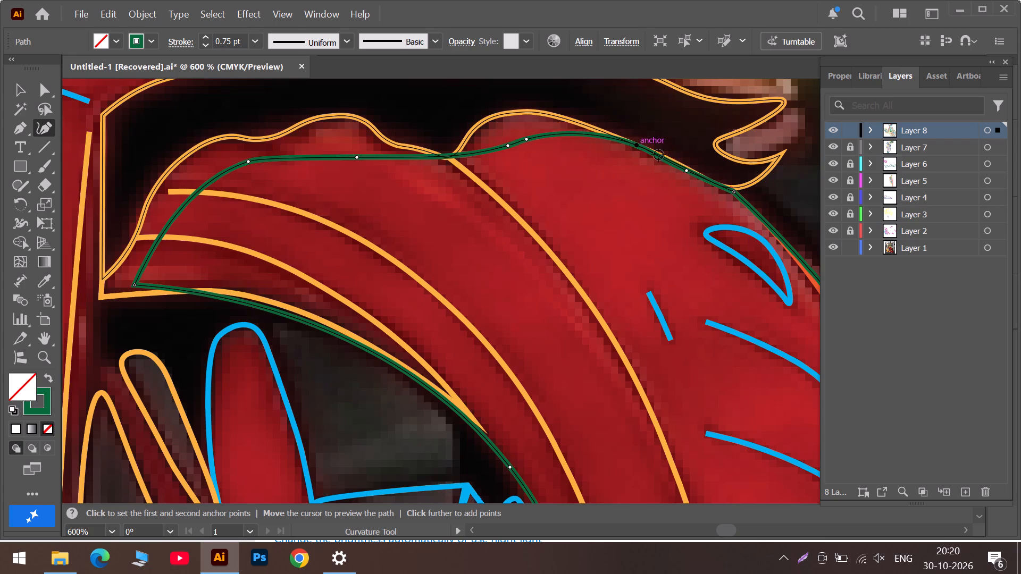
pyautogui.moveTo(687, 172); pyautogui.dragTo(687, 169)
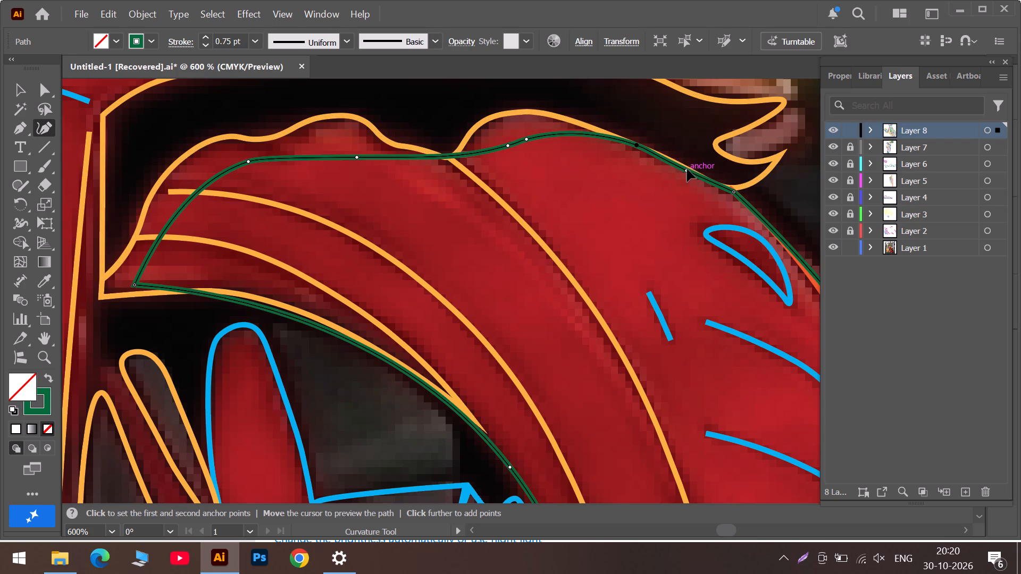
pyautogui.moveTo(687, 169); pyautogui.dragTo(688, 168)
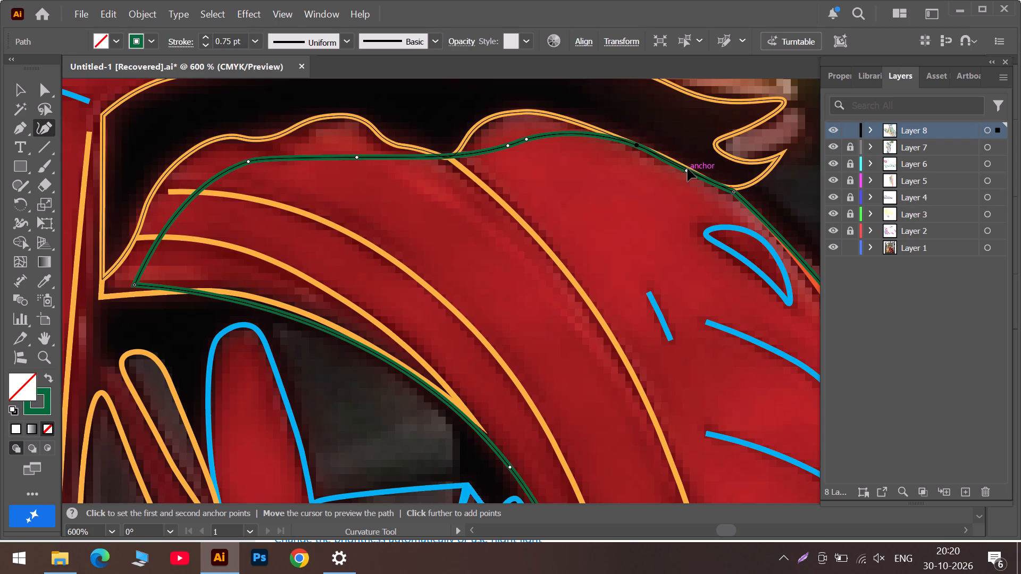
pyautogui.moveTo(688, 168); pyautogui.dragTo(686, 167)
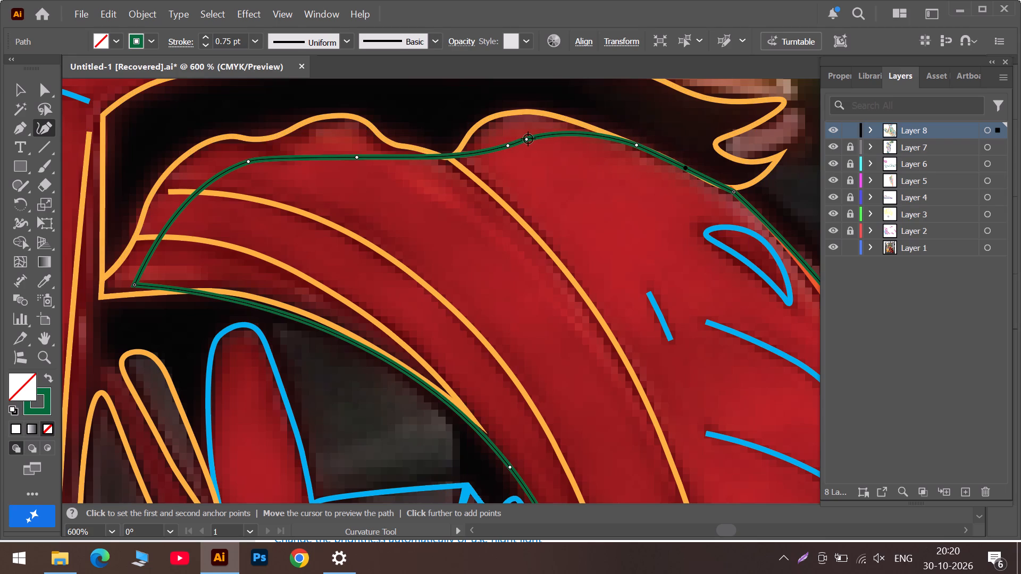
# Shape the notch in the tire's top edge and the steep rise beside it by shifting anchors and adding one between them.
pyautogui.moveTo(528, 139); pyautogui.dragTo(499, 115)
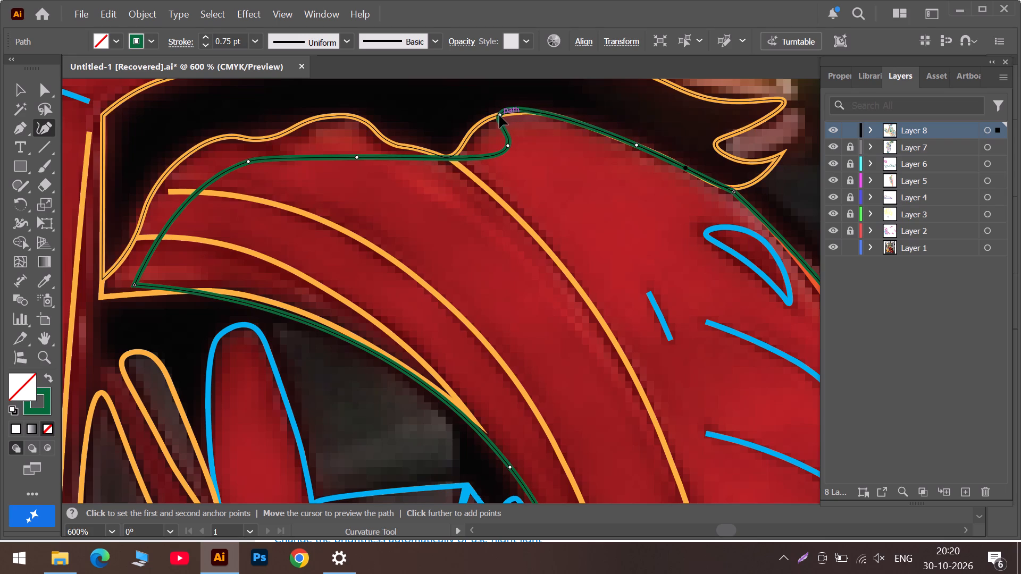
pyautogui.moveTo(499, 115); pyautogui.dragTo(516, 121)
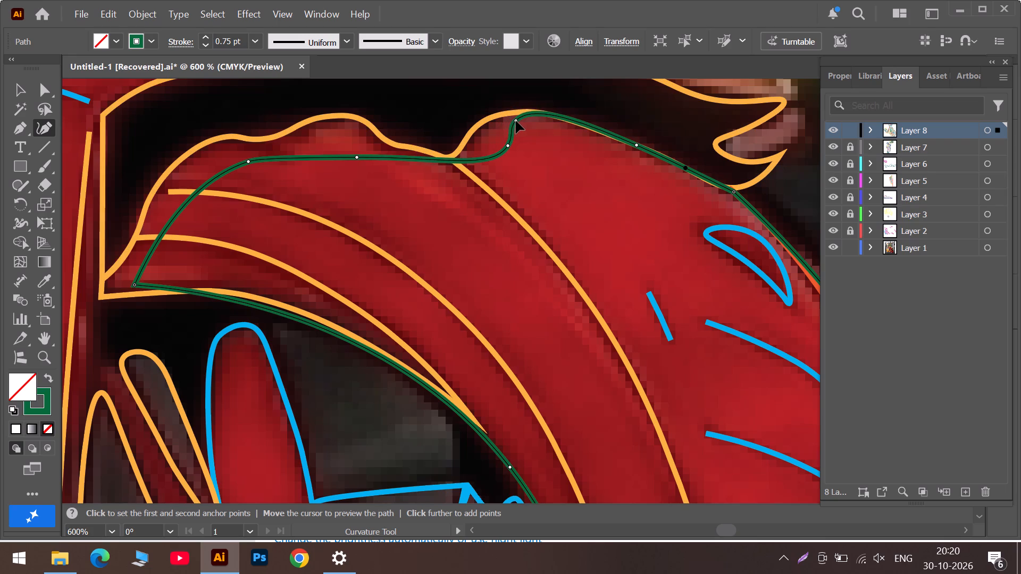
pyautogui.moveTo(516, 121); pyautogui.dragTo(510, 118)
pyautogui.moveTo(508, 147); pyautogui.dragTo(493, 147)
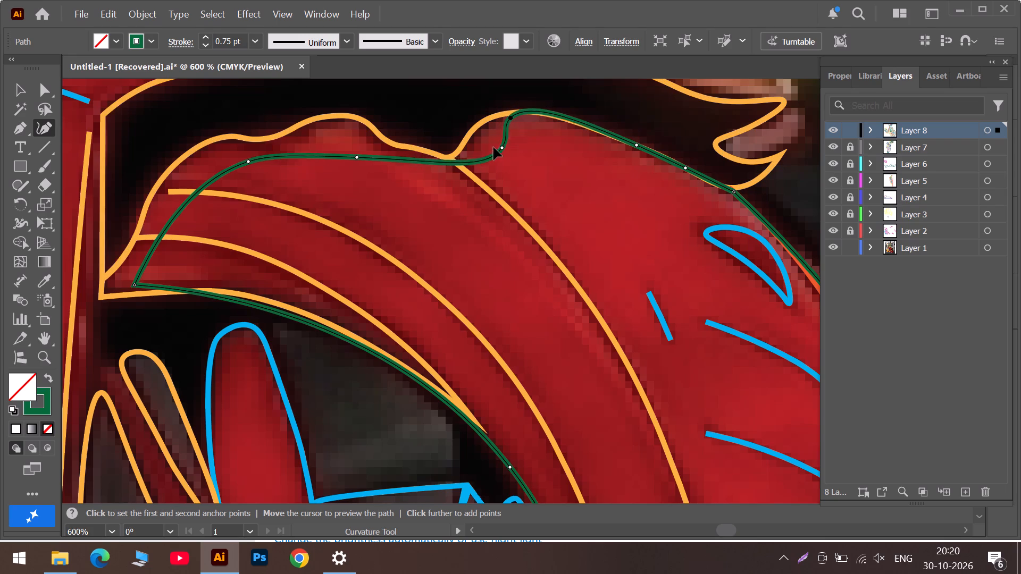
pyautogui.moveTo(493, 147); pyautogui.dragTo(449, 157)
pyautogui.moveTo(487, 134); pyautogui.dragTo(477, 132)
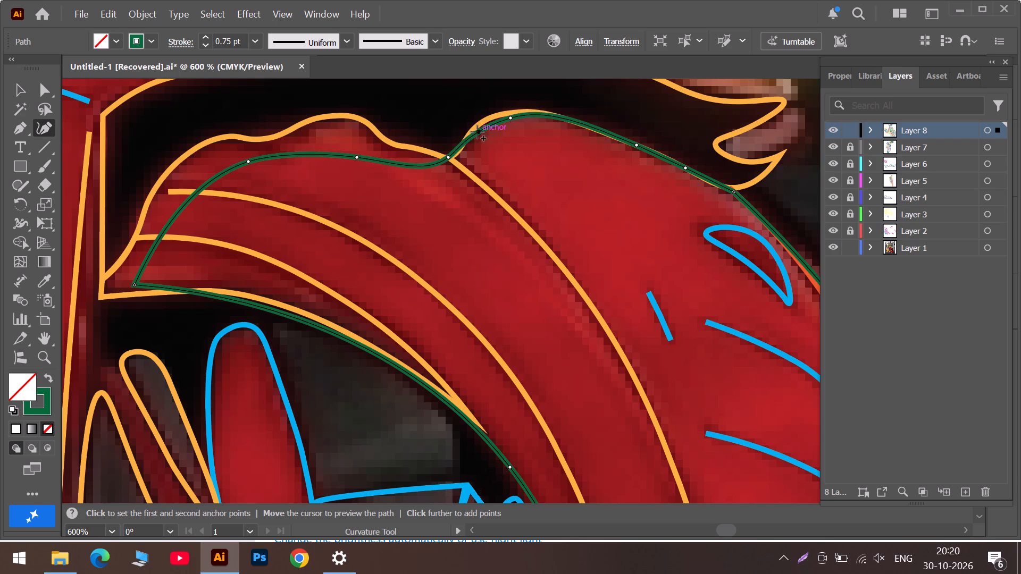
pyautogui.moveTo(477, 132); pyautogui.dragTo(459, 153)
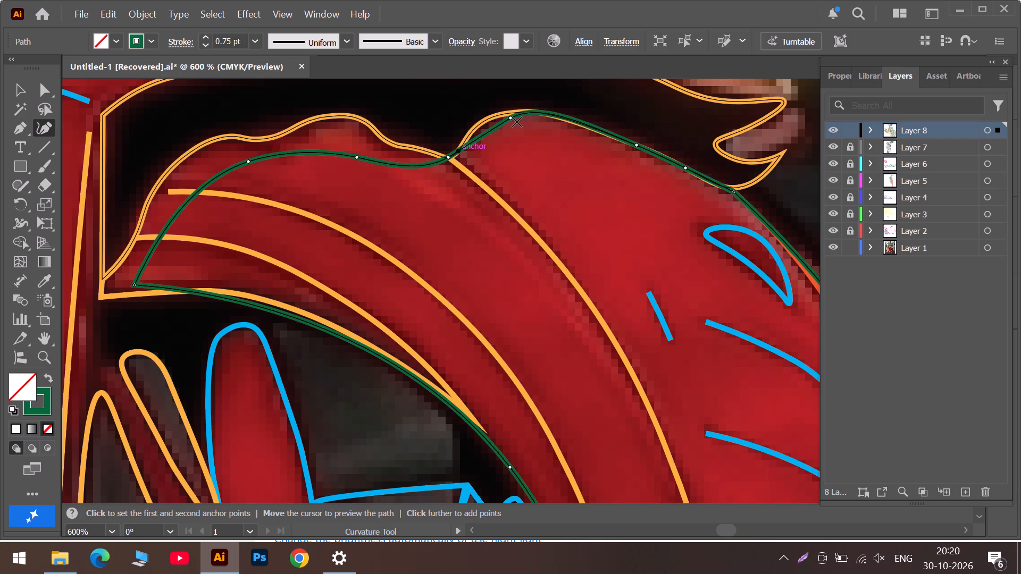
pyautogui.moveTo(510, 118); pyautogui.dragTo(467, 135)
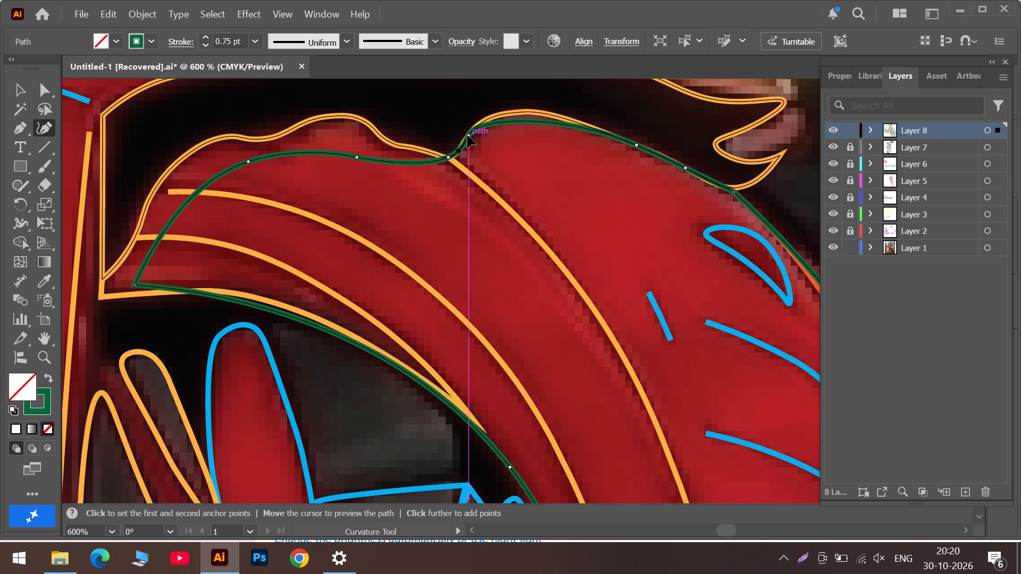
pyautogui.moveTo(467, 135); pyautogui.dragTo(467, 136)
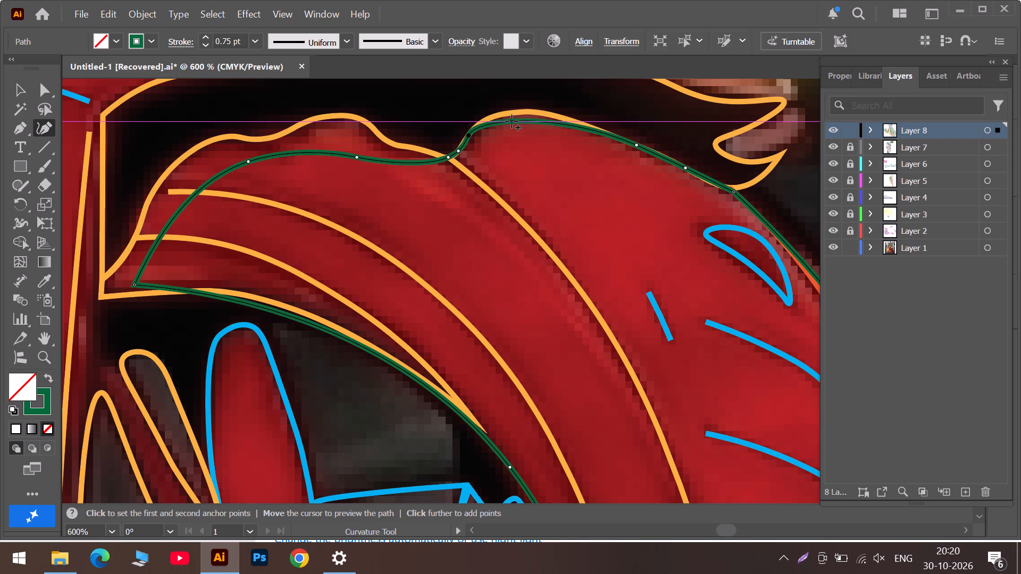
# Add and adjust anchors over the rounded tread hump's crest and down its far slope to match the orange line.
pyautogui.moveTo(512, 121); pyautogui.dragTo(503, 112)
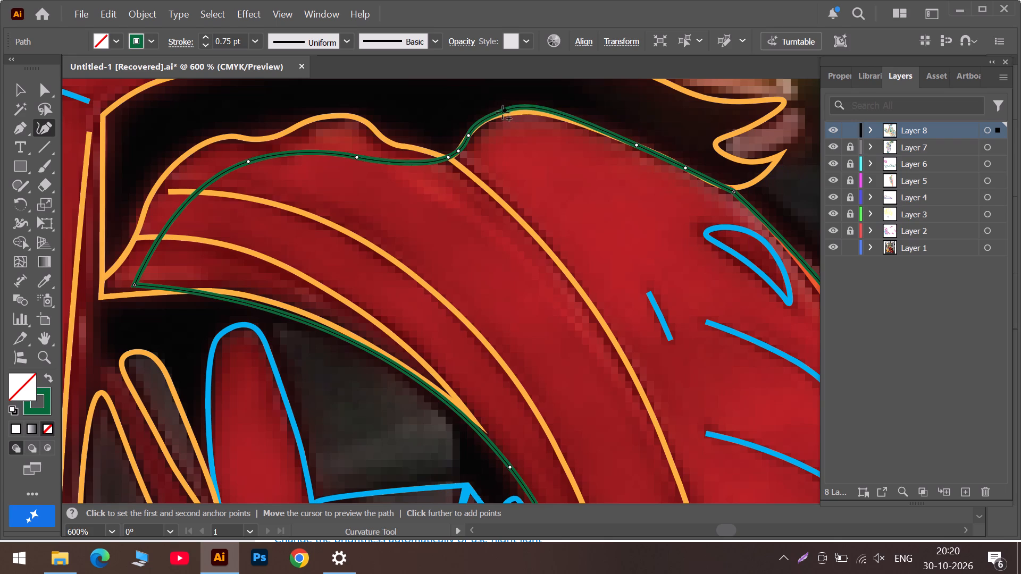
pyautogui.moveTo(503, 112); pyautogui.dragTo(513, 114)
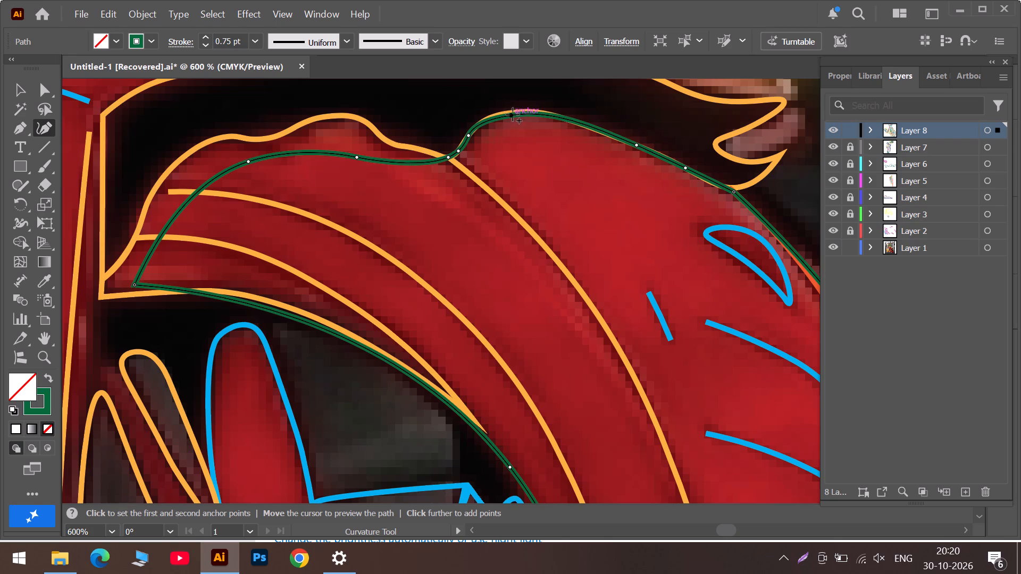
pyautogui.moveTo(513, 114); pyautogui.dragTo(513, 114)
pyautogui.moveTo(570, 117); pyautogui.dragTo(567, 122)
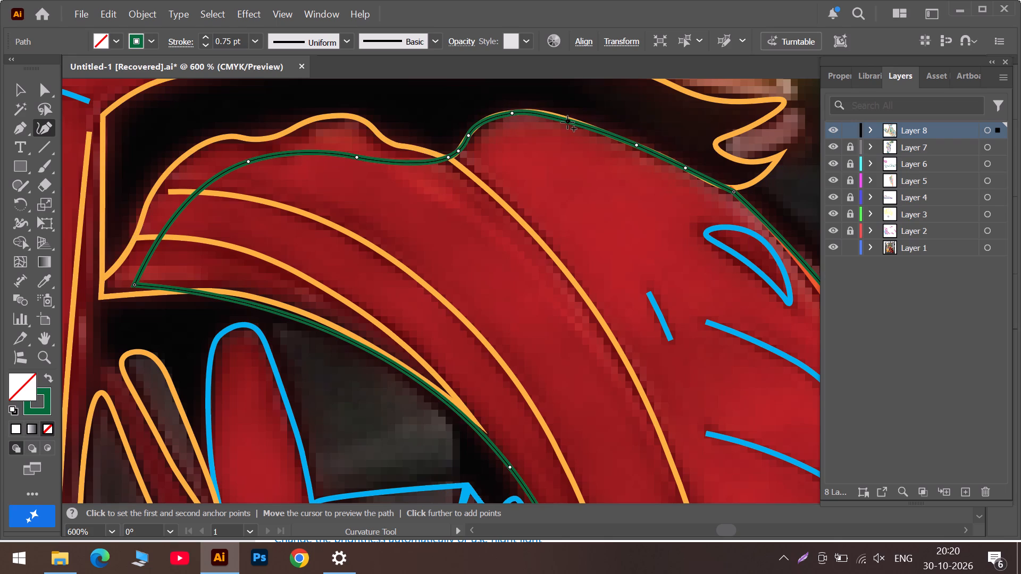
pyautogui.moveTo(567, 122); pyautogui.dragTo(564, 117)
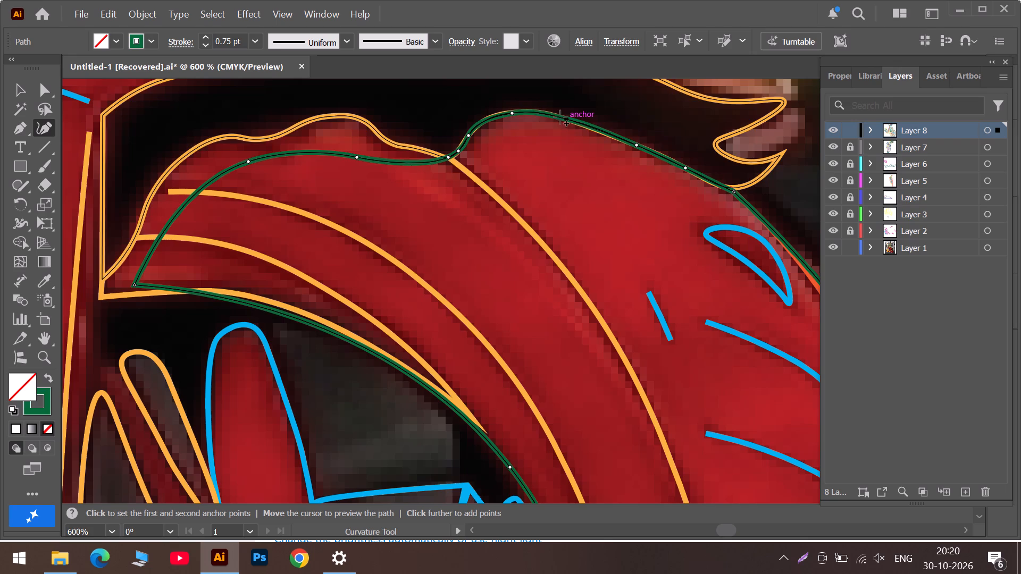
pyautogui.moveTo(592, 128); pyautogui.dragTo(597, 131)
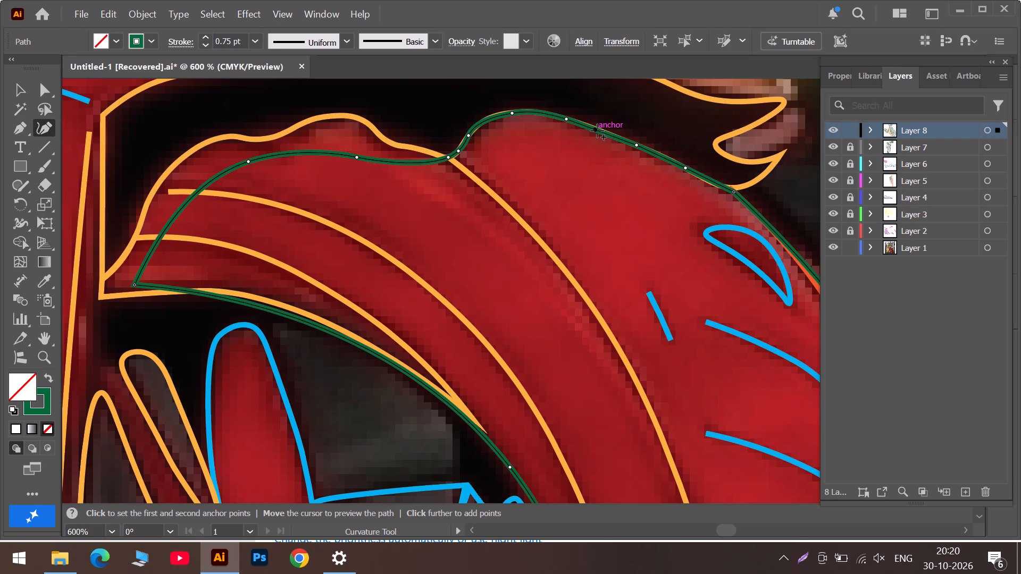
pyautogui.moveTo(597, 131); pyautogui.dragTo(600, 131)
pyautogui.moveTo(600, 131); pyautogui.dragTo(599, 129)
pyautogui.moveTo(503, 115); pyautogui.dragTo(500, 115)
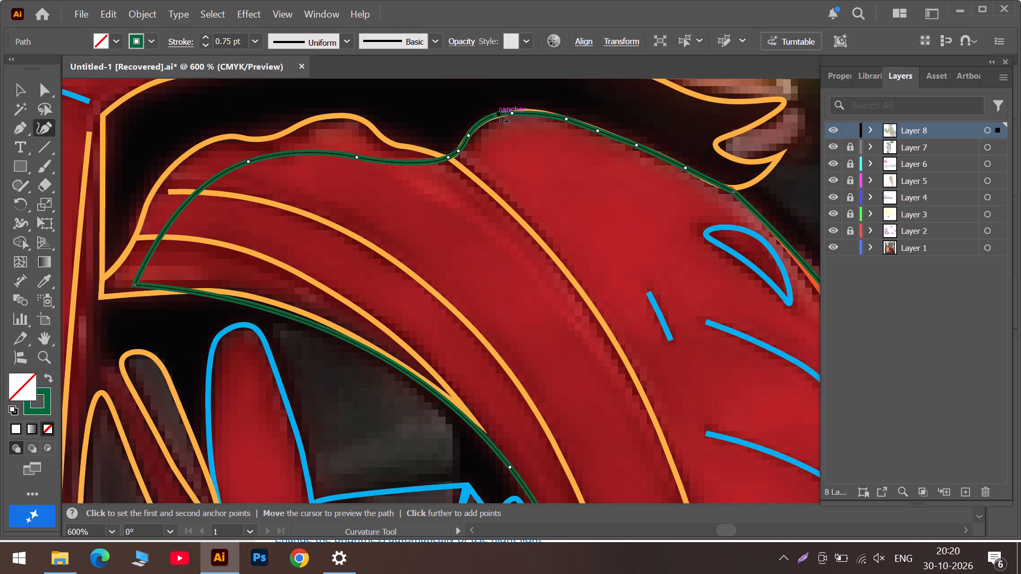
pyautogui.moveTo(500, 115); pyautogui.dragTo(493, 116)
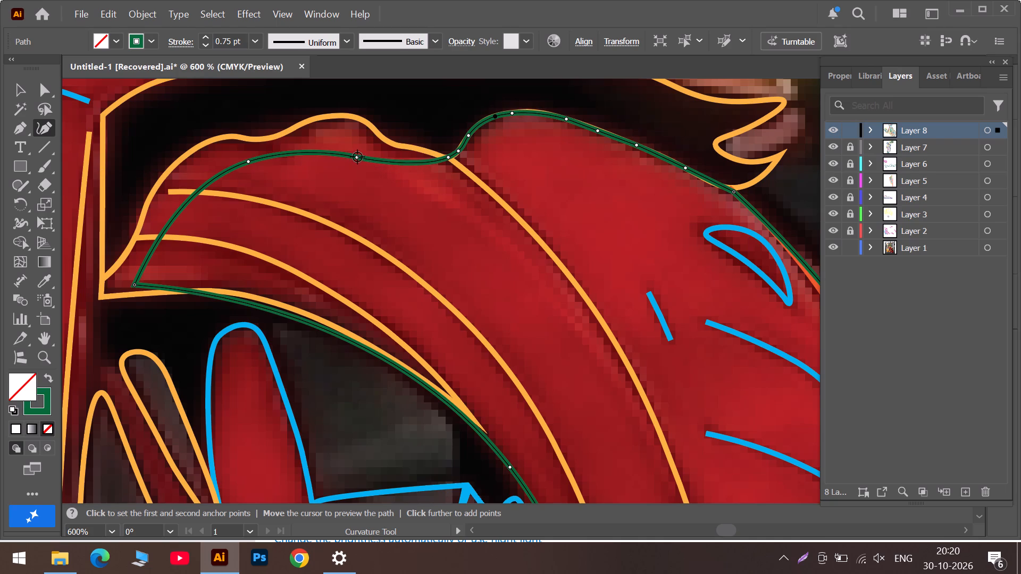
# Move the outline's pointed inner end to the orange line's lower corner under the fender and keep it a corner.
pyautogui.moveTo(132, 285); pyautogui.dragTo(102, 297)
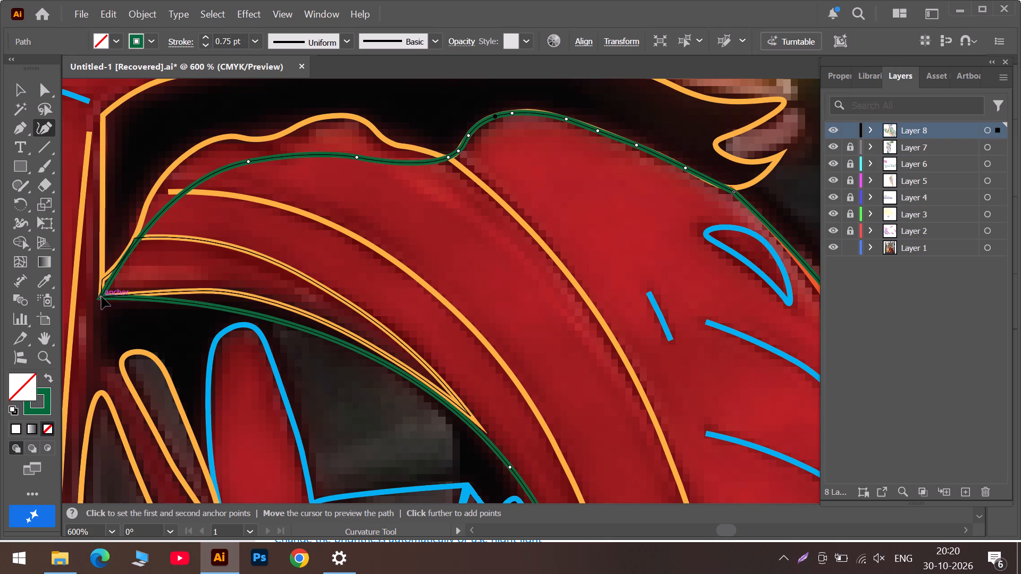
pyautogui.moveTo(102, 297); pyautogui.dragTo(102, 297)
pyautogui.scroll(5, 123, 268)
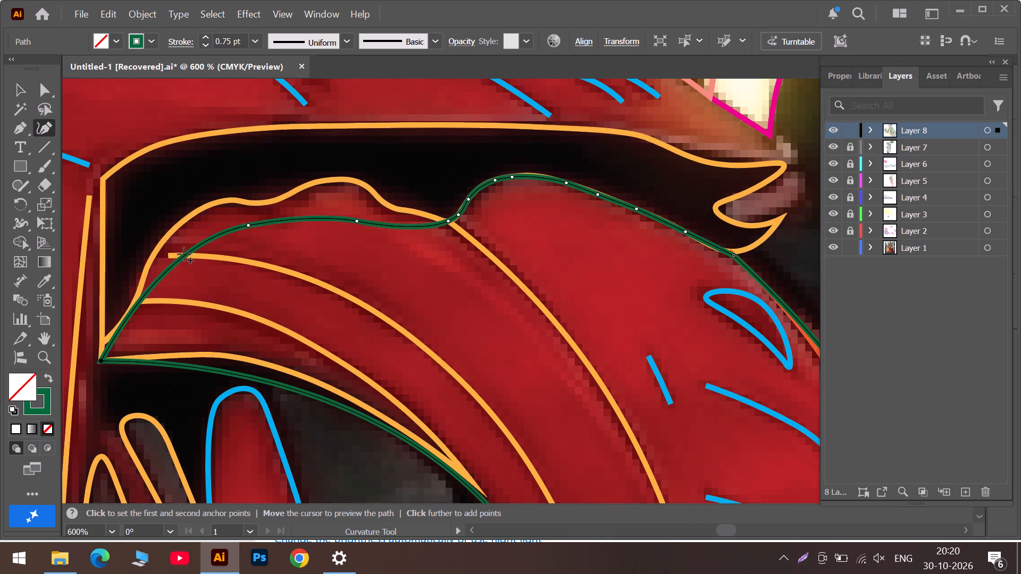
pyautogui.doubleClick(102, 361)
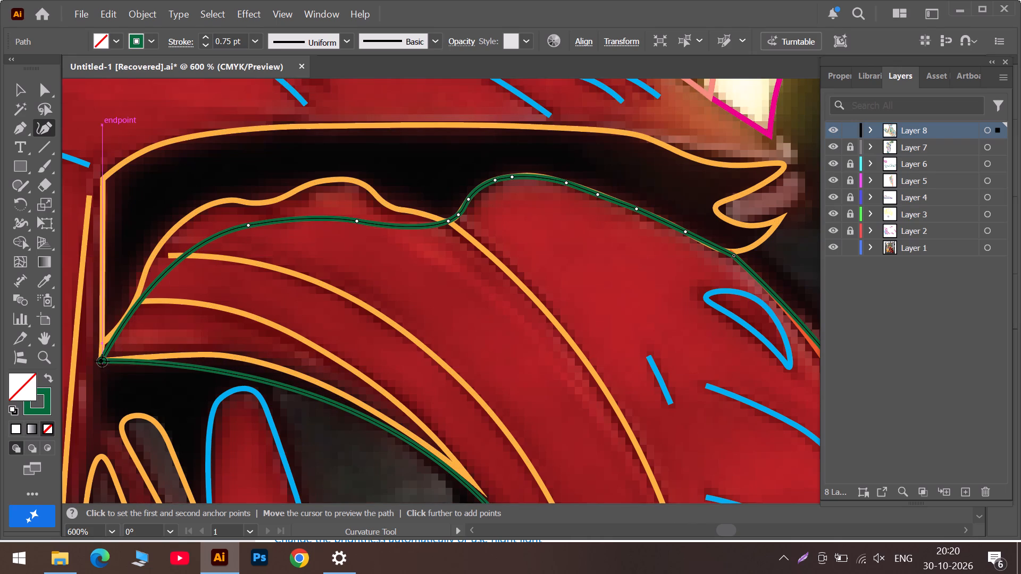
pyautogui.doubleClick(102, 361)
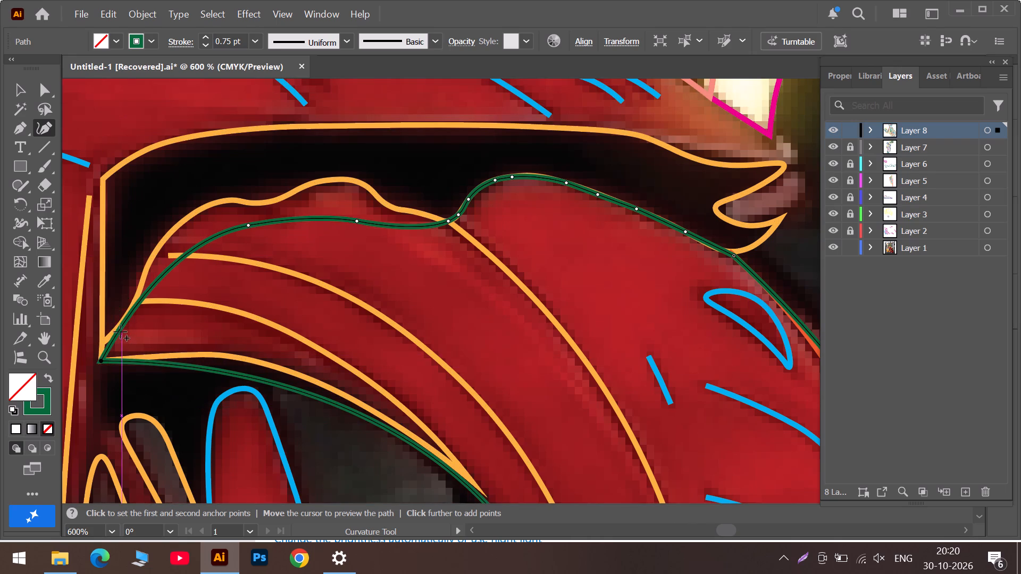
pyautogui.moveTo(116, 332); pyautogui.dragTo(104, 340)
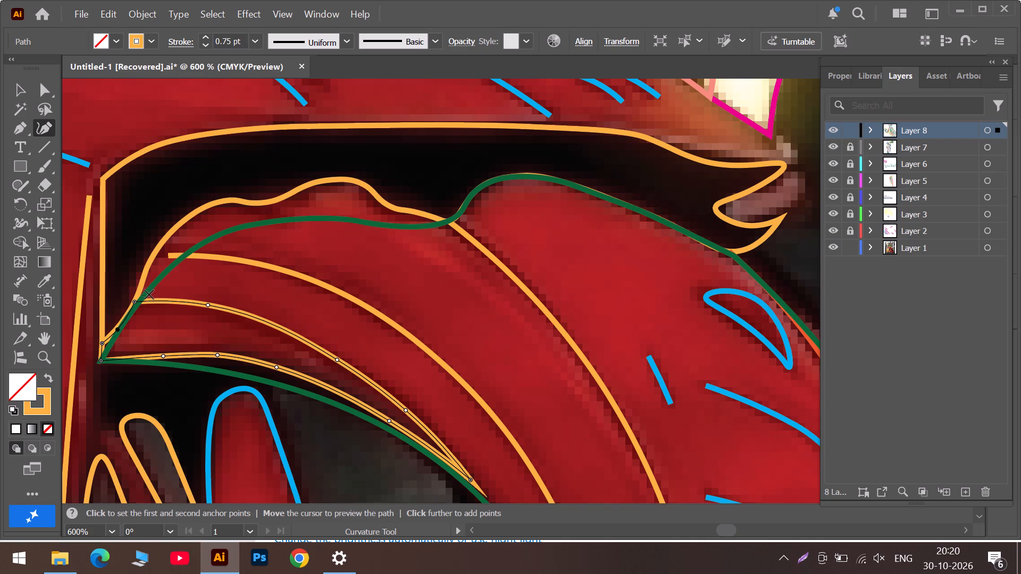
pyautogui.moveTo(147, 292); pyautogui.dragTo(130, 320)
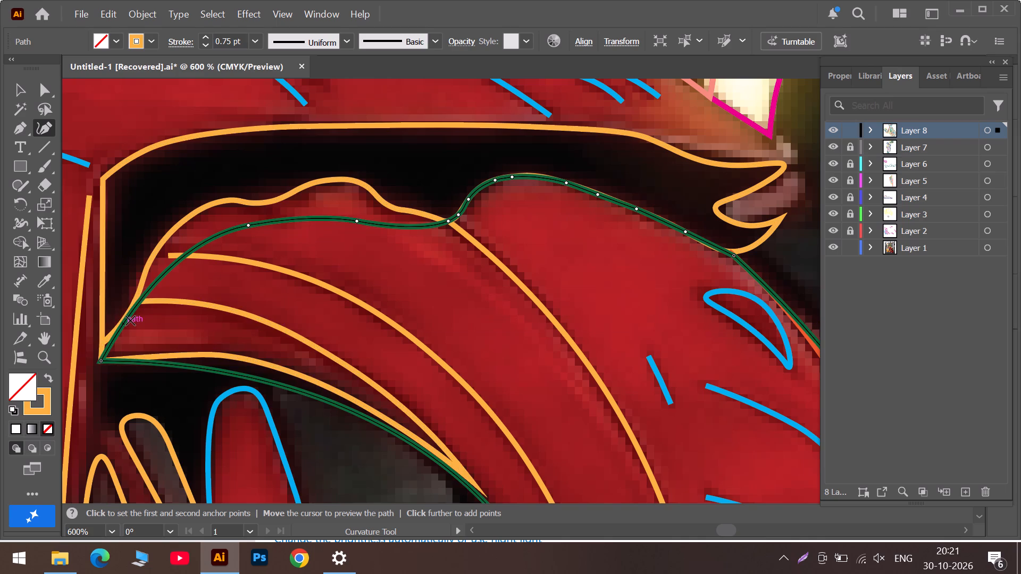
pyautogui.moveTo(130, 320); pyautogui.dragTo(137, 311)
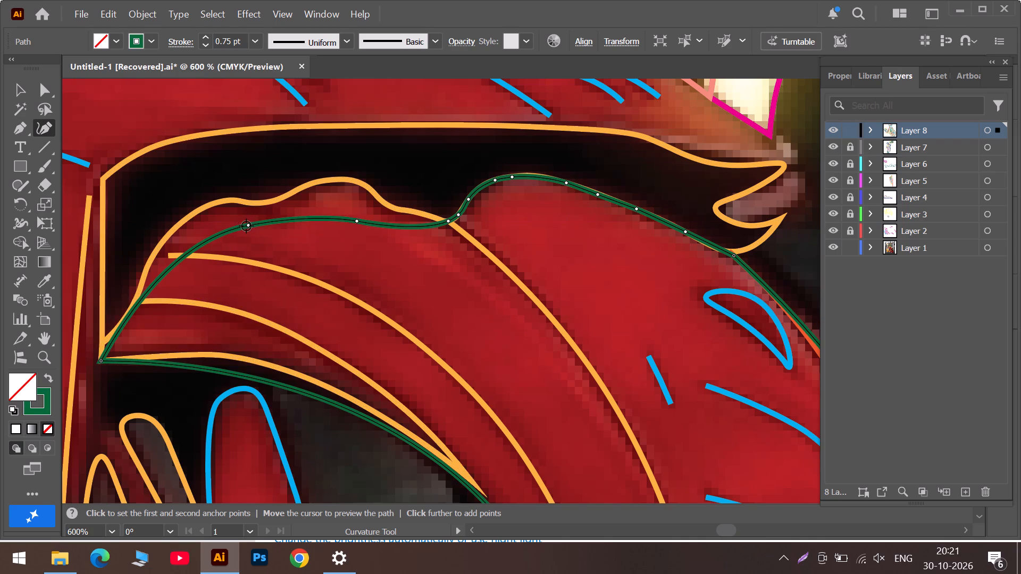
# Move the first upper-edge anchor to the fender's inner corner just above the outline's tip and make it a corner.
pyautogui.moveTo(246, 226); pyautogui.dragTo(133, 327)
pyautogui.doubleClick(133, 327)
pyautogui.moveTo(133, 328); pyautogui.dragTo(102, 347)
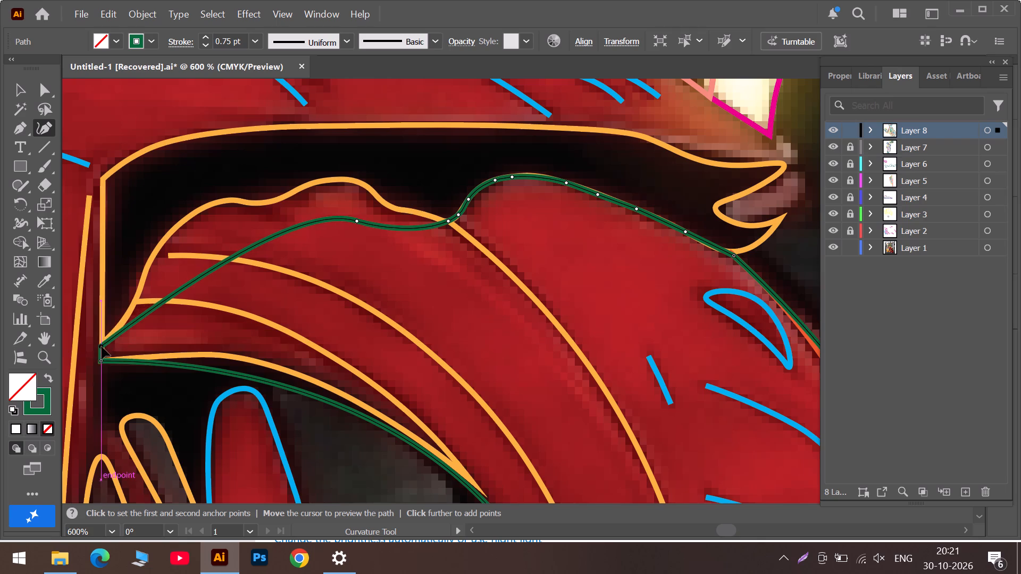
pyautogui.moveTo(102, 347); pyautogui.dragTo(103, 343)
# Add and shift anchors along the outline's lower inner edge, from its pointed tip down the arc, to match the orange line.
pyautogui.scroll(-6, 374, 433)
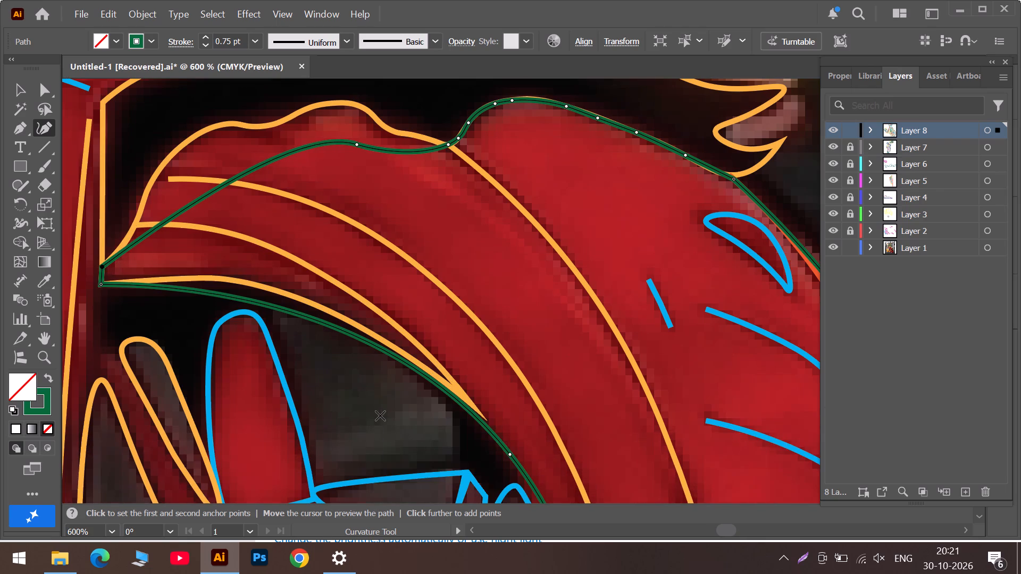
pyautogui.moveTo(247, 301); pyautogui.dragTo(197, 283)
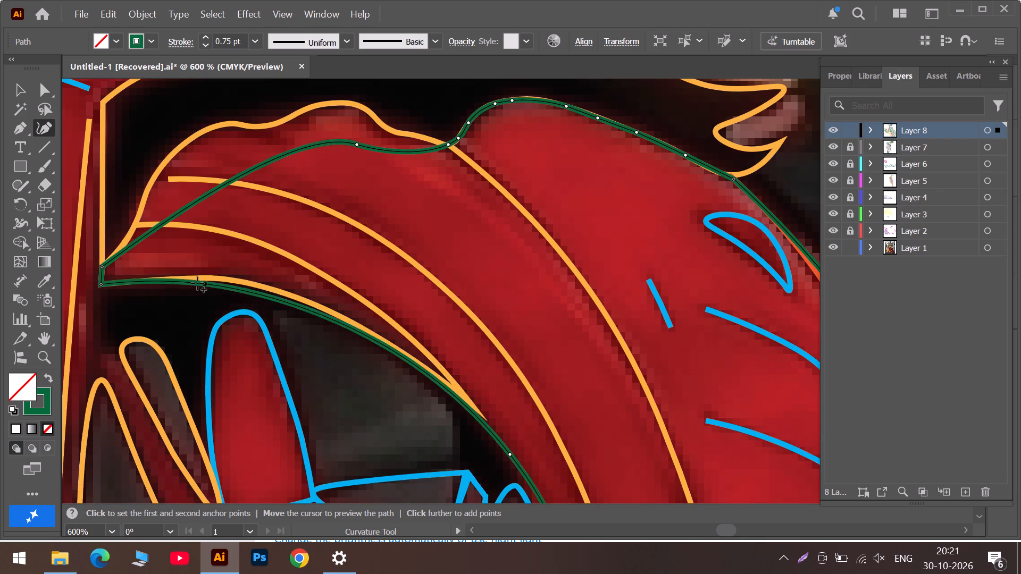
pyautogui.moveTo(197, 283); pyautogui.dragTo(140, 283)
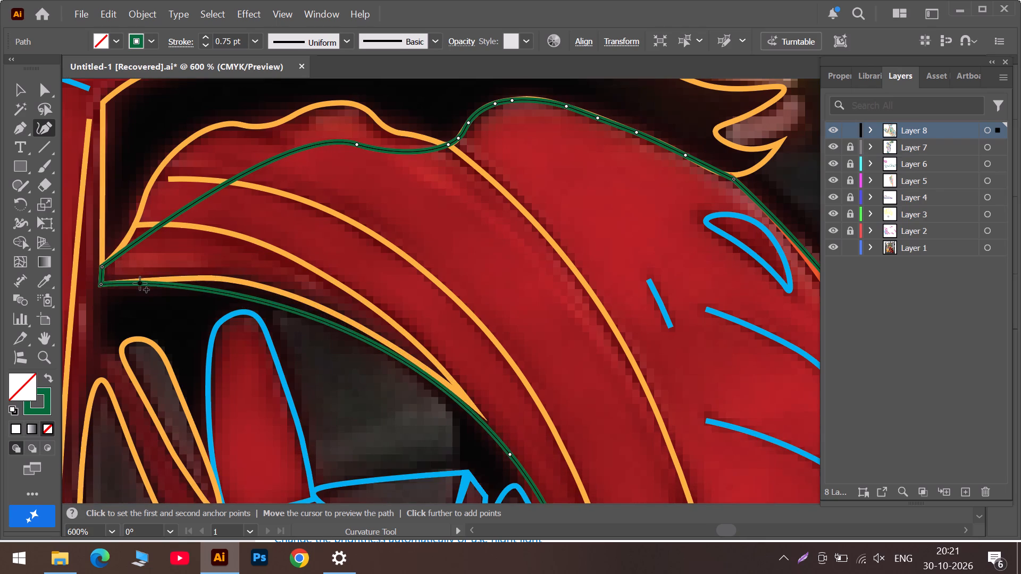
pyautogui.moveTo(140, 283); pyautogui.dragTo(138, 282)
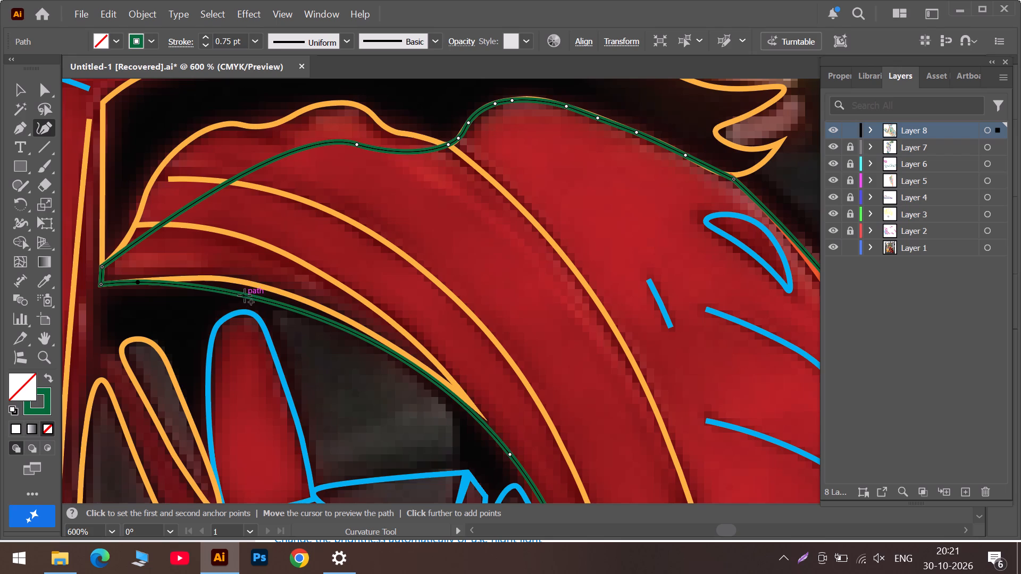
pyautogui.moveTo(245, 296); pyautogui.dragTo(186, 278)
pyautogui.moveTo(258, 289); pyautogui.dragTo(261, 285)
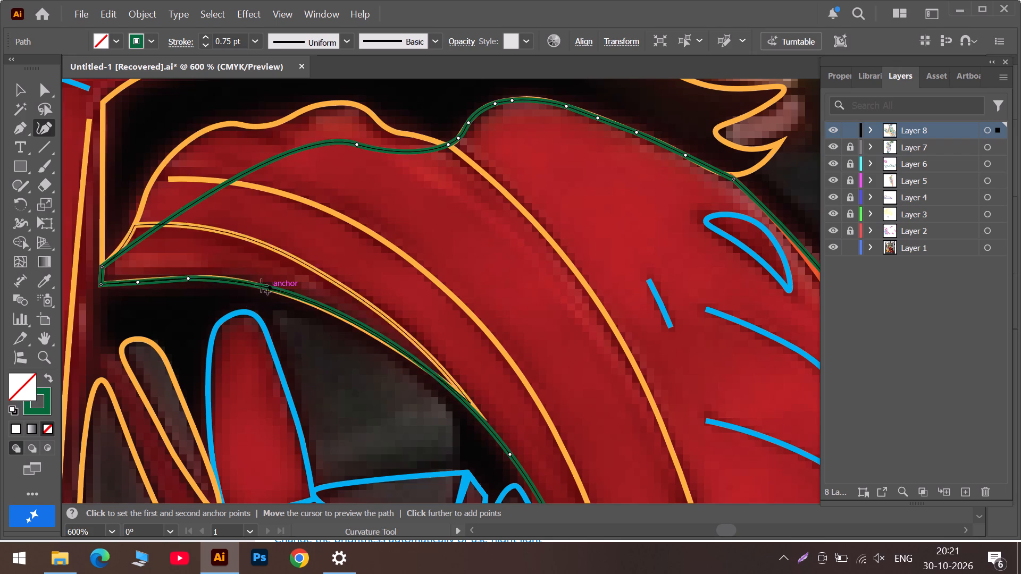
pyautogui.moveTo(261, 285); pyautogui.dragTo(223, 278)
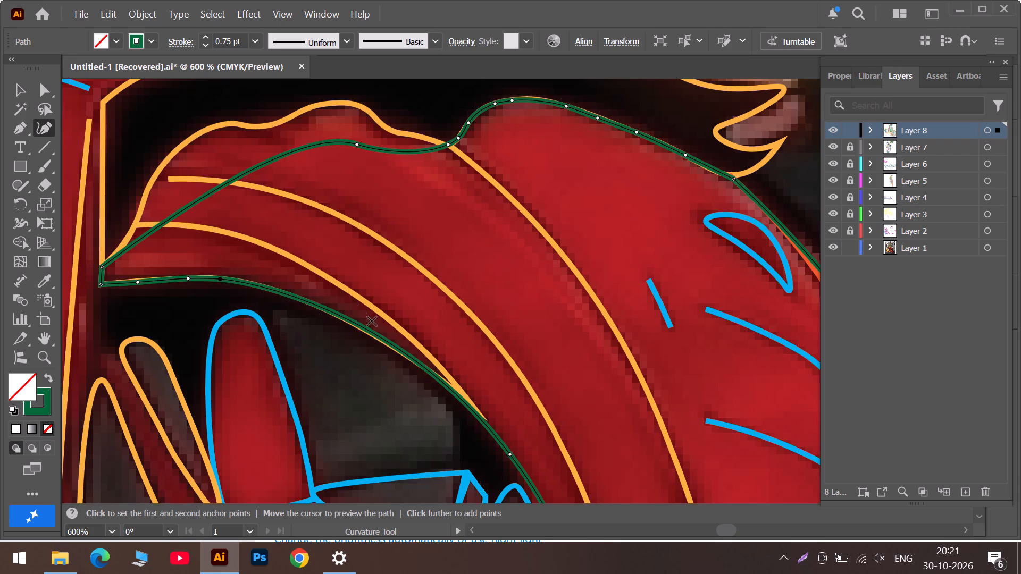
pyautogui.moveTo(382, 339); pyautogui.dragTo(381, 335)
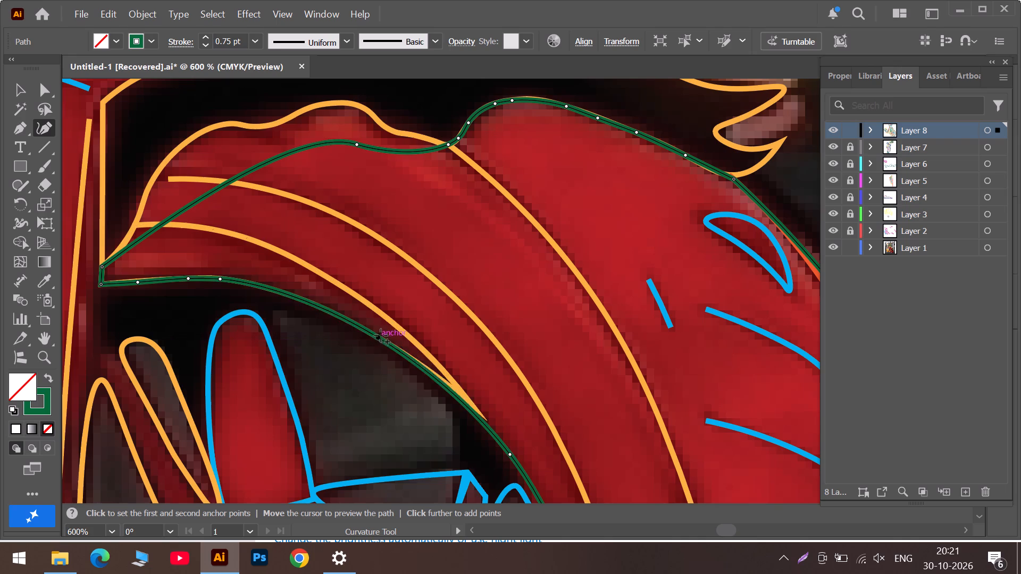
pyautogui.moveTo(381, 335); pyautogui.dragTo(374, 336)
# Move the upper-edge anchor to the foot of the smaller middle hump and add anchors between it and the notch along the orange line.
pyautogui.scroll(5, 338, 294)
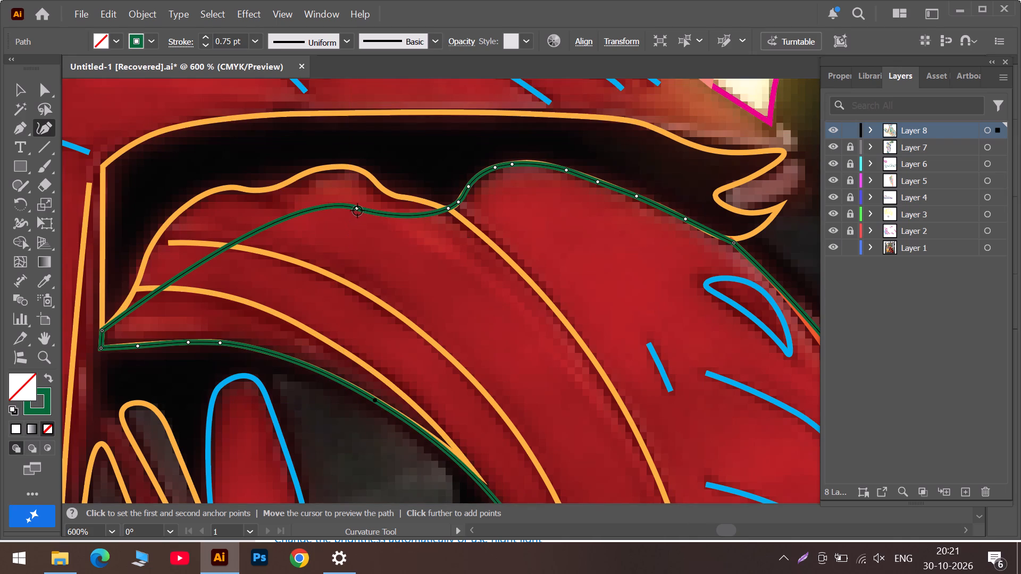
pyautogui.moveTo(357, 210); pyautogui.dragTo(392, 193)
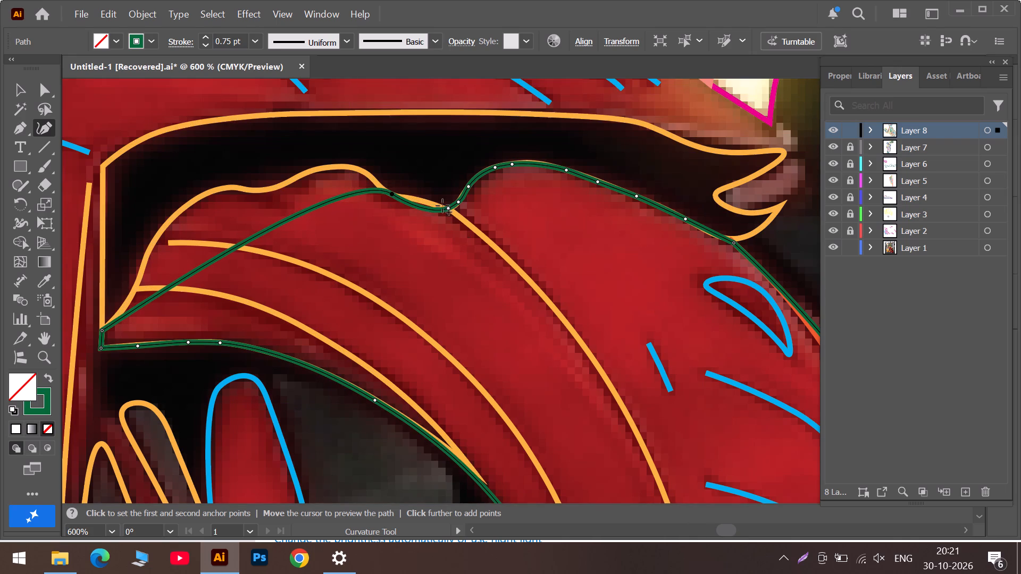
pyautogui.moveTo(426, 209); pyautogui.dragTo(426, 200)
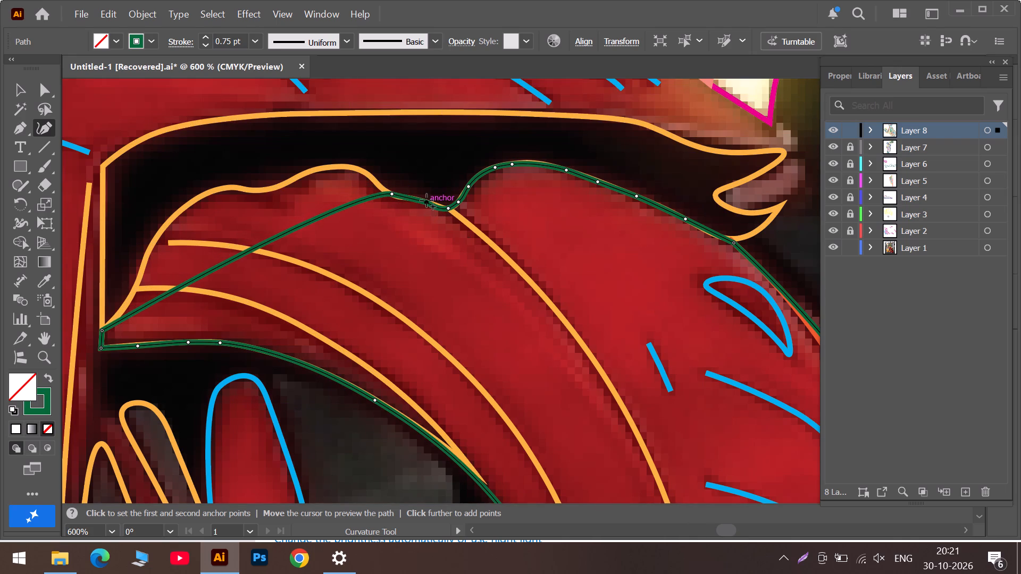
pyautogui.moveTo(426, 200); pyautogui.dragTo(415, 201)
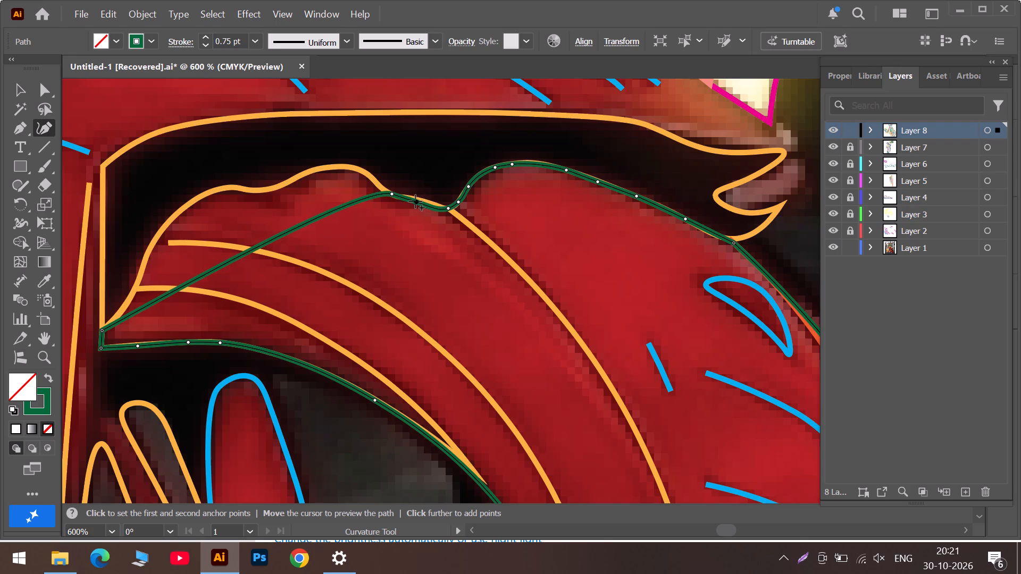
pyautogui.moveTo(415, 201); pyautogui.dragTo(437, 205)
pyautogui.click(411, 198)
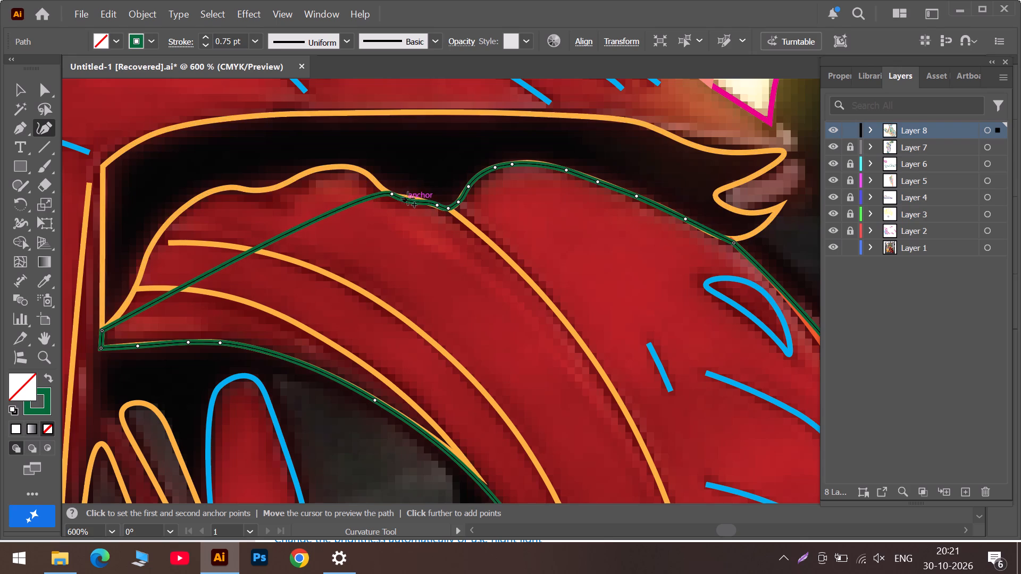
# Add and adjust anchors over the smaller middle hump's crest and down both its slopes to follow the orange line.
pyautogui.moveTo(358, 202); pyautogui.dragTo(345, 188)
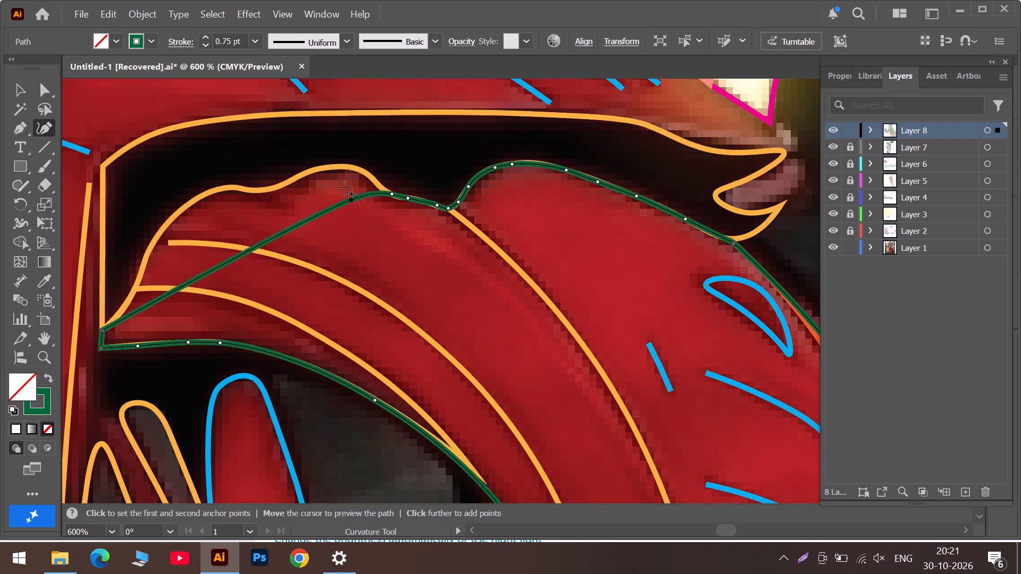
pyautogui.moveTo(345, 188); pyautogui.dragTo(336, 169)
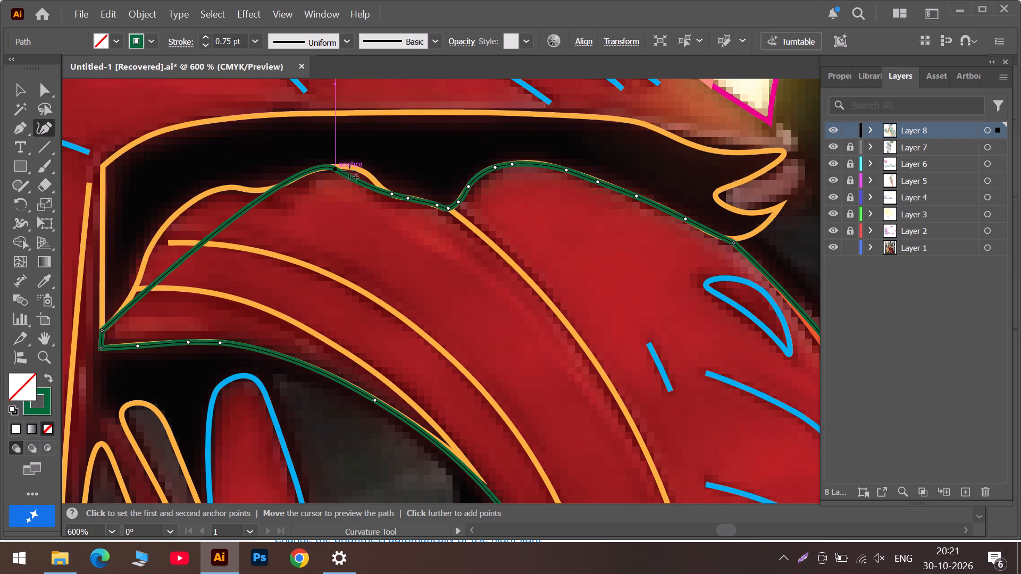
pyautogui.moveTo(362, 182); pyautogui.dragTo(371, 174)
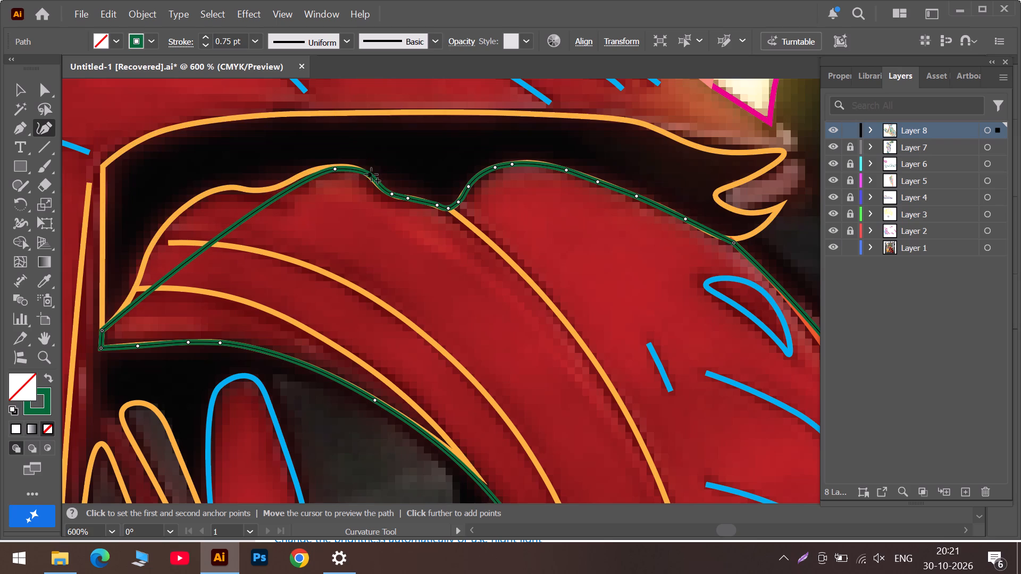
pyautogui.moveTo(371, 174); pyautogui.dragTo(365, 172)
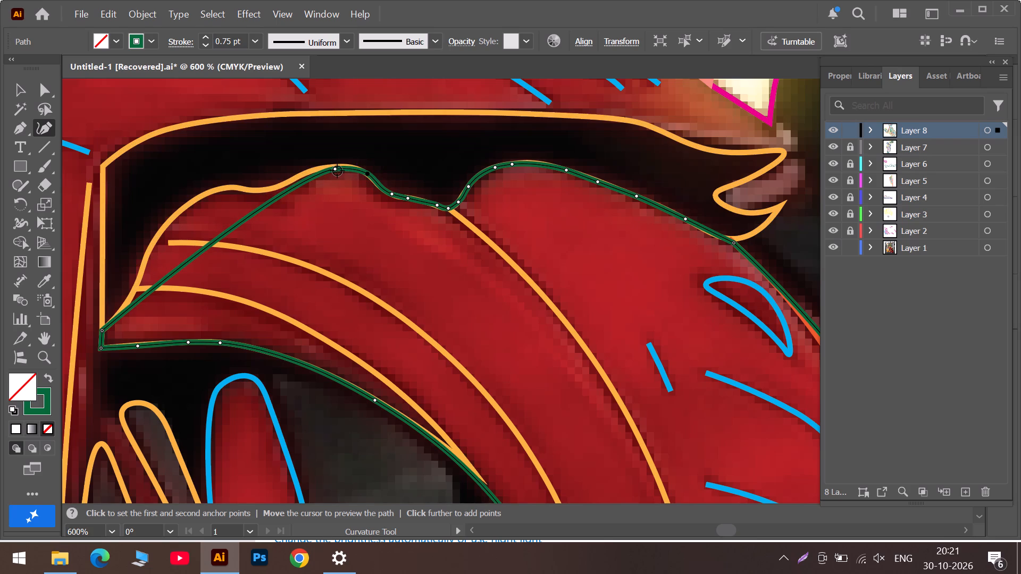
pyautogui.moveTo(337, 171); pyautogui.dragTo(330, 169)
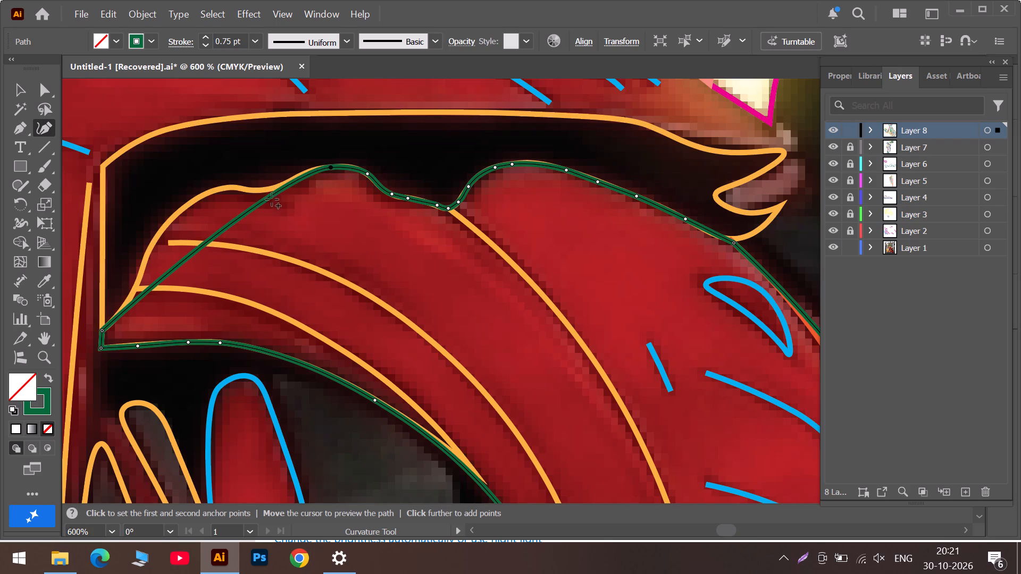
pyautogui.moveTo(265, 201); pyautogui.dragTo(298, 181)
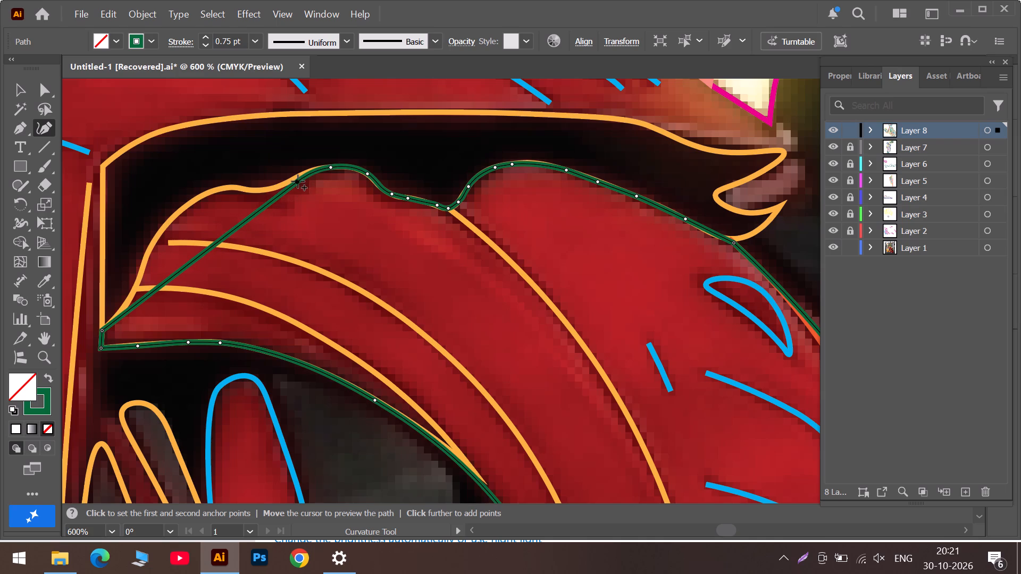
pyautogui.moveTo(298, 181); pyautogui.dragTo(291, 181)
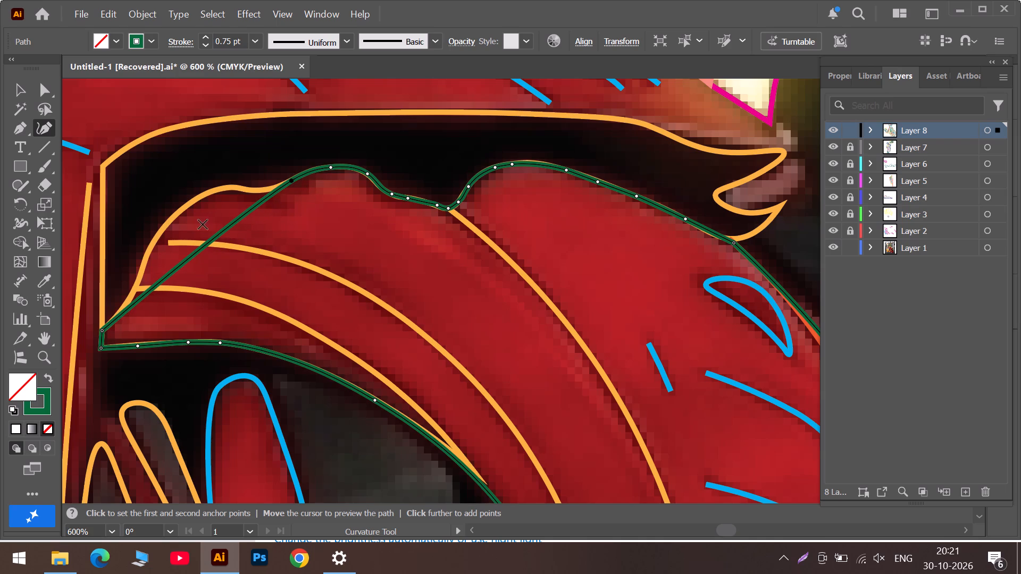
# Add and adjust anchors up the steep slope from the fender's inner corner to the outline's upper shoulder, matching the orange line.
pyautogui.moveTo(230, 225); pyautogui.dragTo(126, 311)
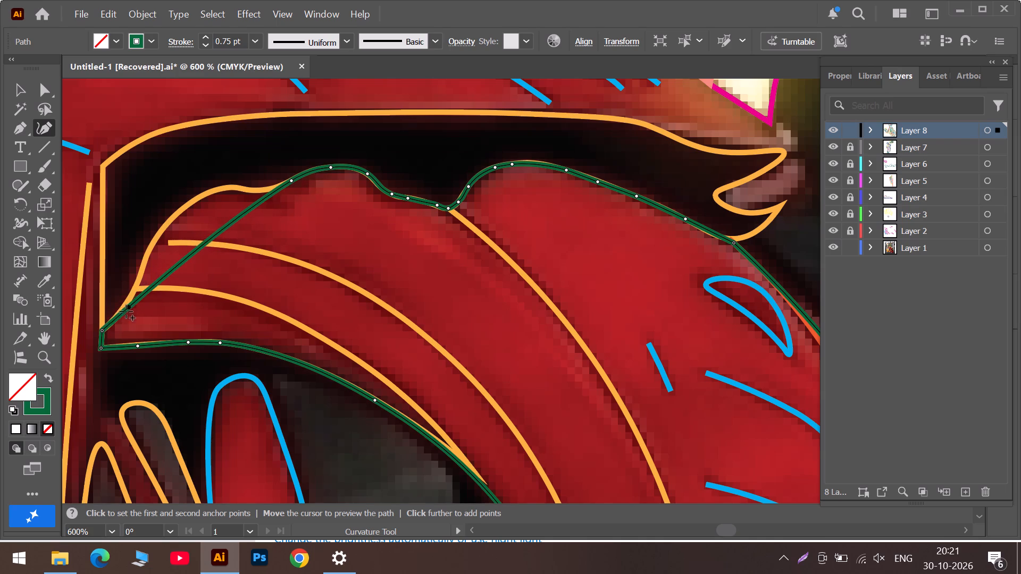
pyautogui.moveTo(126, 311); pyautogui.dragTo(112, 319)
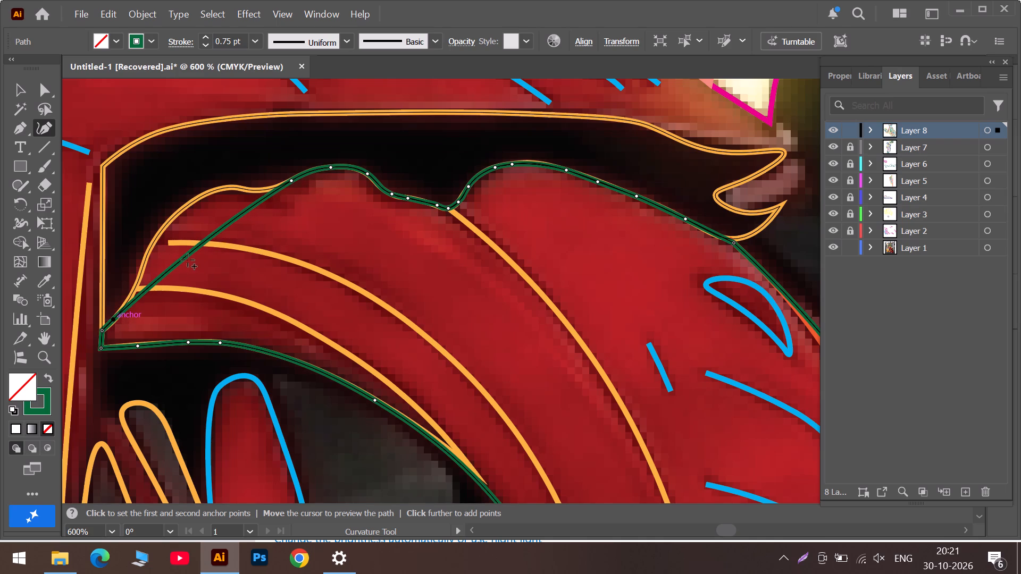
pyautogui.moveTo(179, 259); pyautogui.dragTo(134, 286)
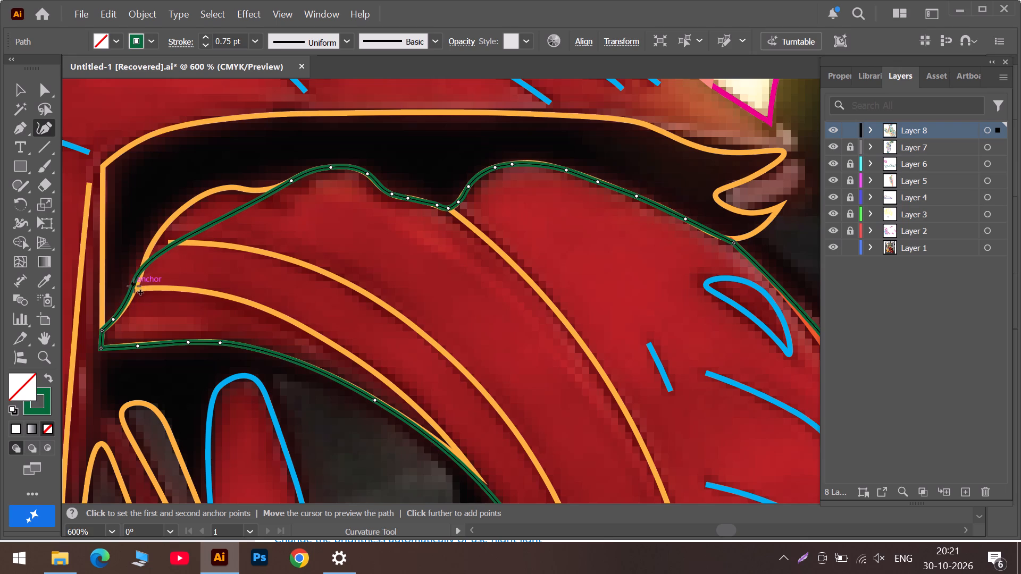
pyautogui.moveTo(134, 286); pyautogui.dragTo(135, 293)
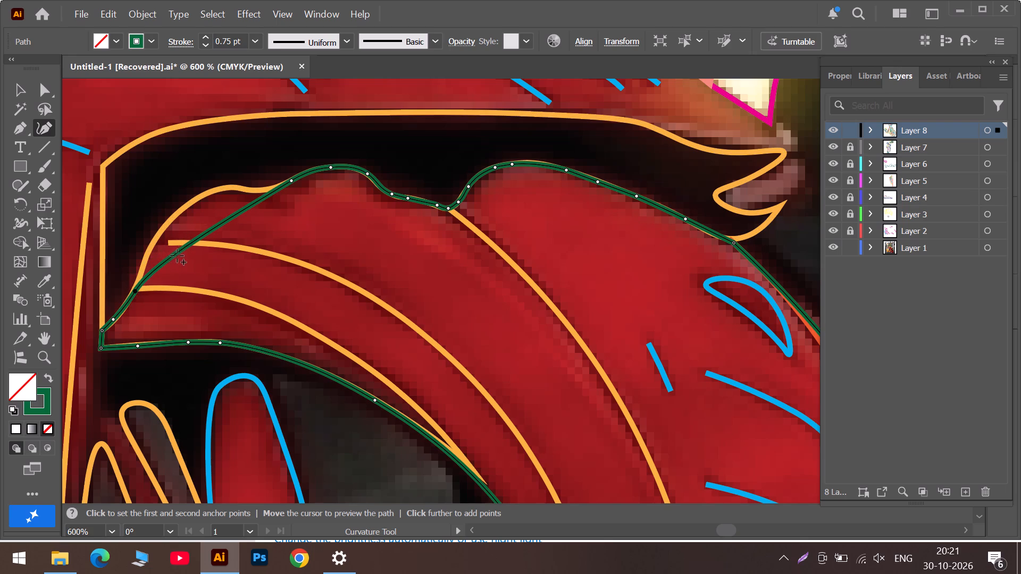
pyautogui.moveTo(179, 251); pyautogui.dragTo(175, 216)
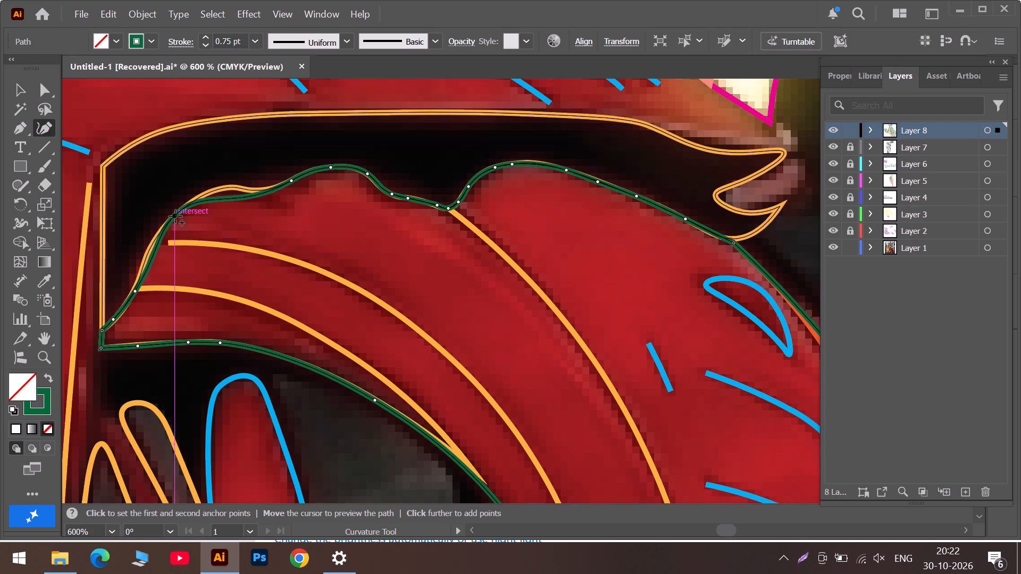
pyautogui.moveTo(175, 216); pyautogui.dragTo(177, 216)
pyautogui.click(177, 216)
pyautogui.moveTo(155, 247); pyautogui.dragTo(148, 252)
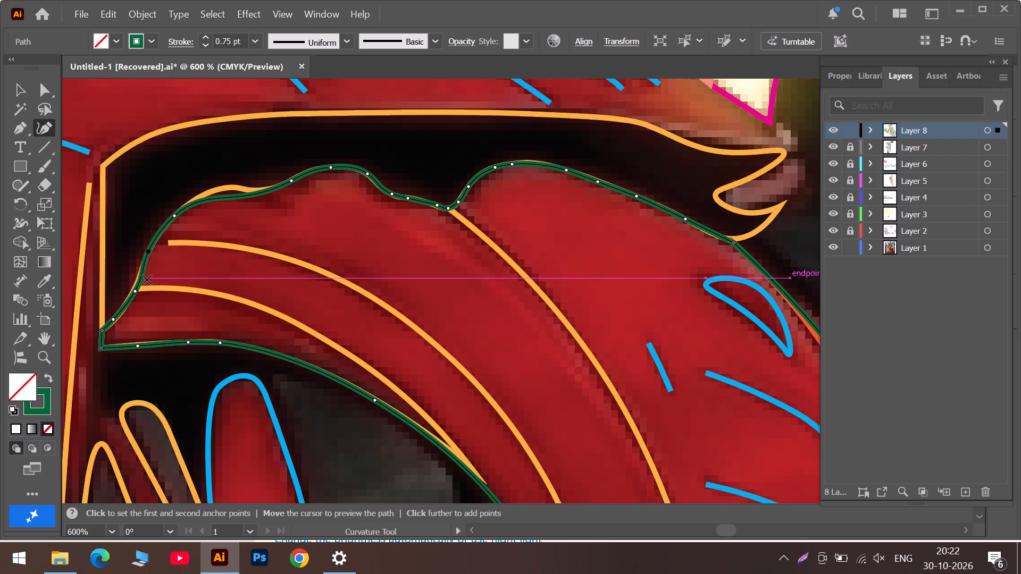
pyautogui.click(135, 292)
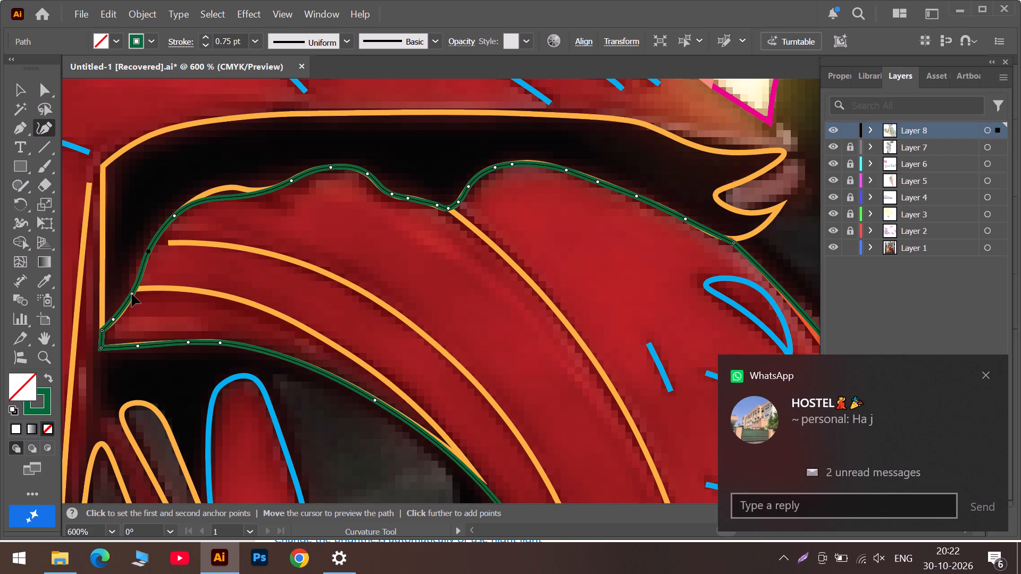
# Shape the low bump and shallow dip between the upper shoulder and middle hump with added anchors along the orange line.
pyautogui.scroll(1, 245, 207)
pyautogui.moveTo(225, 209); pyautogui.dragTo(225, 207)
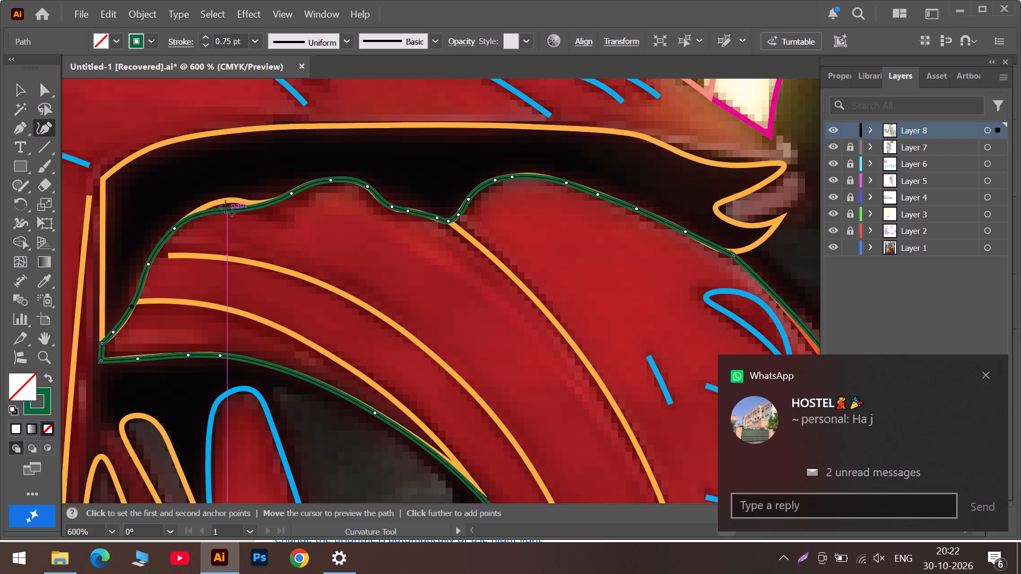
pyautogui.moveTo(225, 207); pyautogui.dragTo(202, 207)
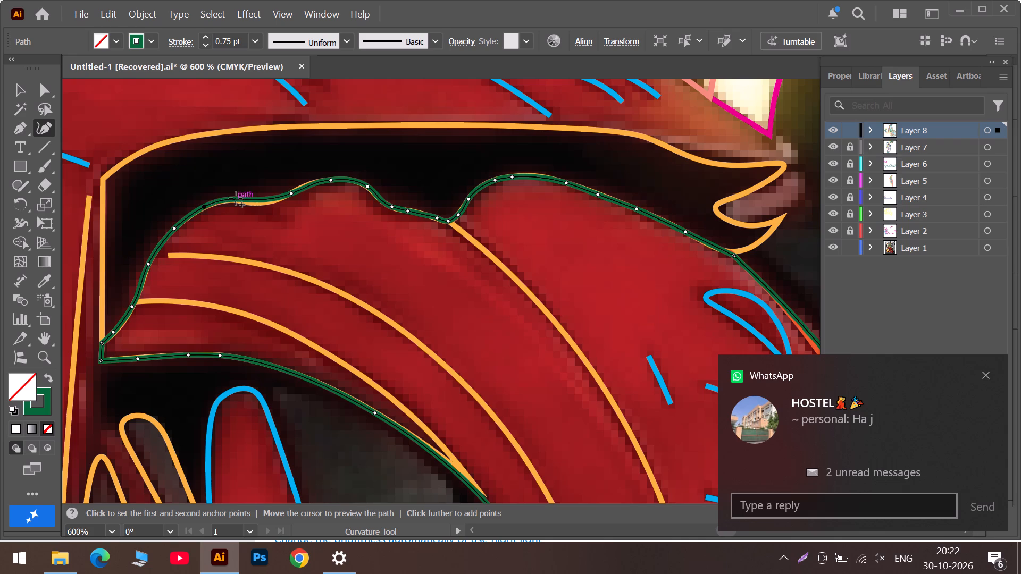
pyautogui.moveTo(257, 198); pyautogui.dragTo(267, 202)
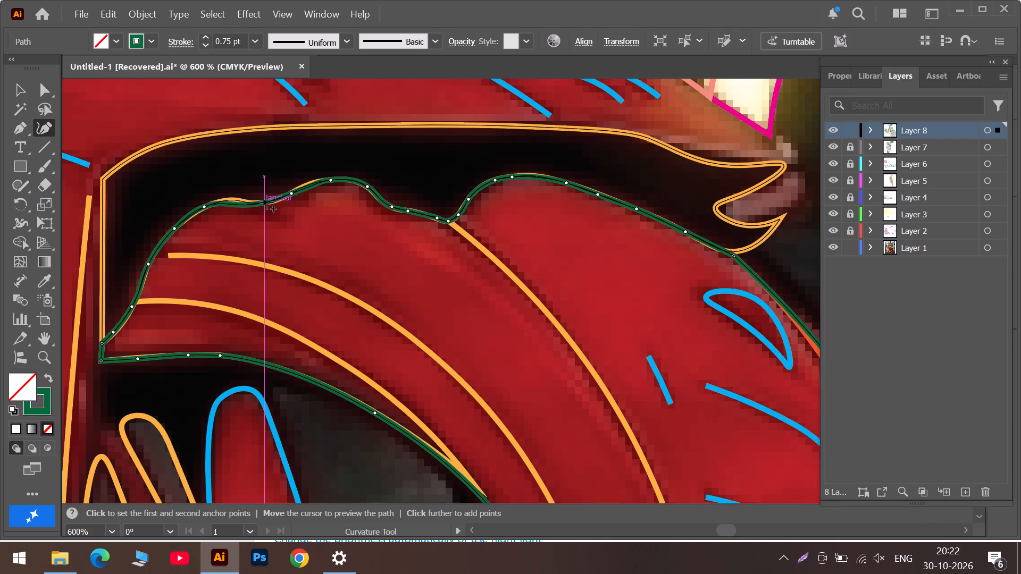
pyautogui.moveTo(267, 202); pyautogui.dragTo(276, 201)
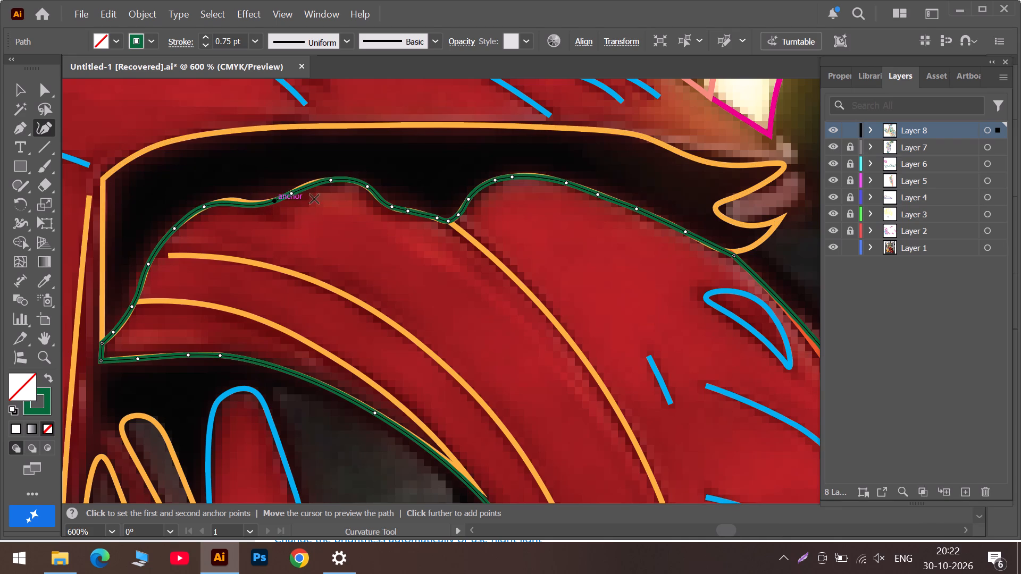
pyautogui.moveTo(309, 187); pyautogui.dragTo(302, 187)
pyautogui.moveTo(237, 204); pyautogui.dragTo(228, 200)
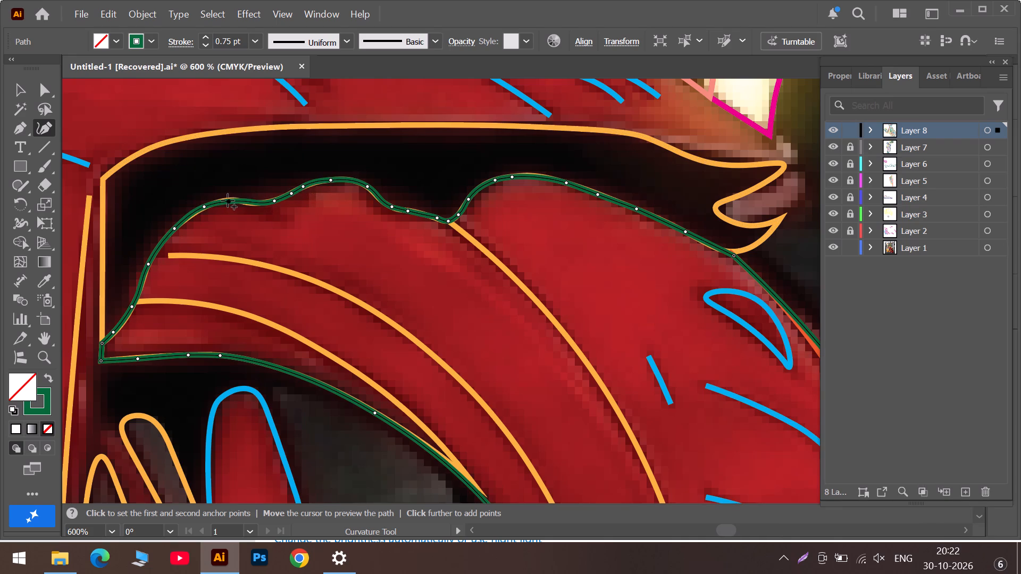
pyautogui.moveTo(228, 200); pyautogui.dragTo(228, 200)
pyautogui.click(257, 203)
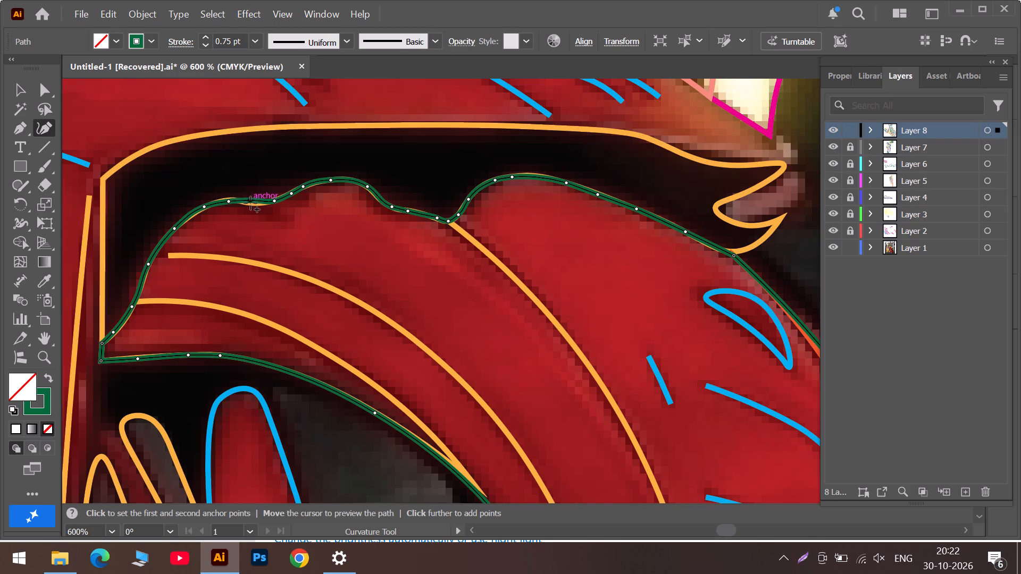
pyautogui.click(229, 203)
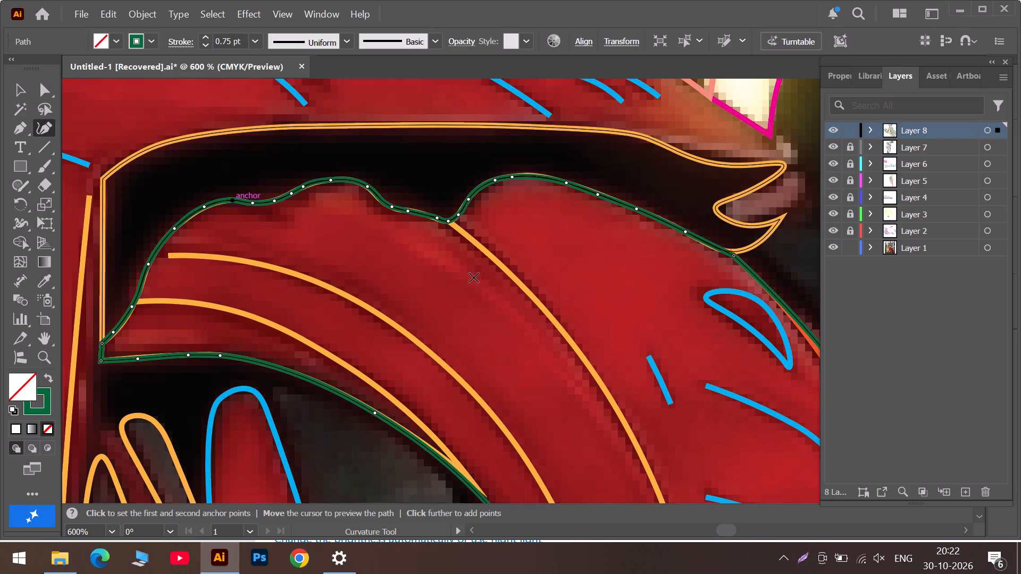
# Adjust the crest and mid-slope anchors of the larger hump to the orange line and add an anchor just before the fender tip.
pyautogui.moveTo(513, 175); pyautogui.dragTo(515, 175)
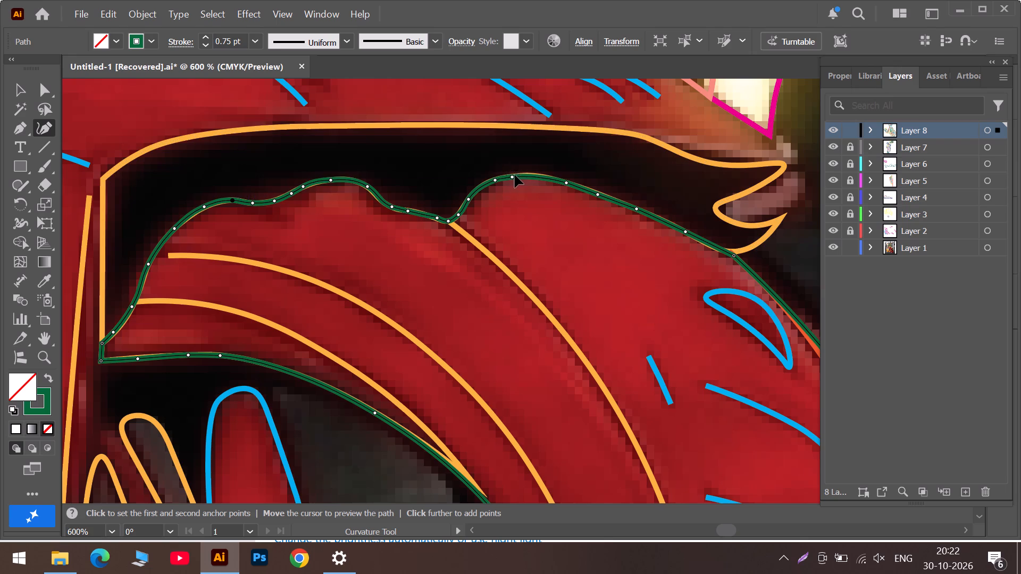
pyautogui.moveTo(515, 175); pyautogui.dragTo(520, 175)
pyautogui.moveTo(599, 193); pyautogui.dragTo(597, 194)
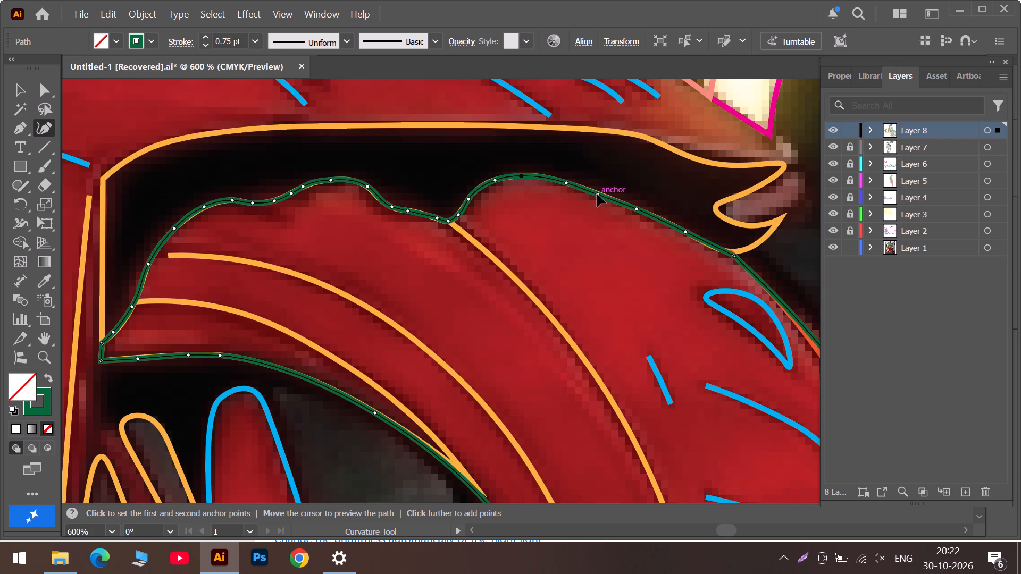
pyautogui.moveTo(597, 194); pyautogui.dragTo(601, 194)
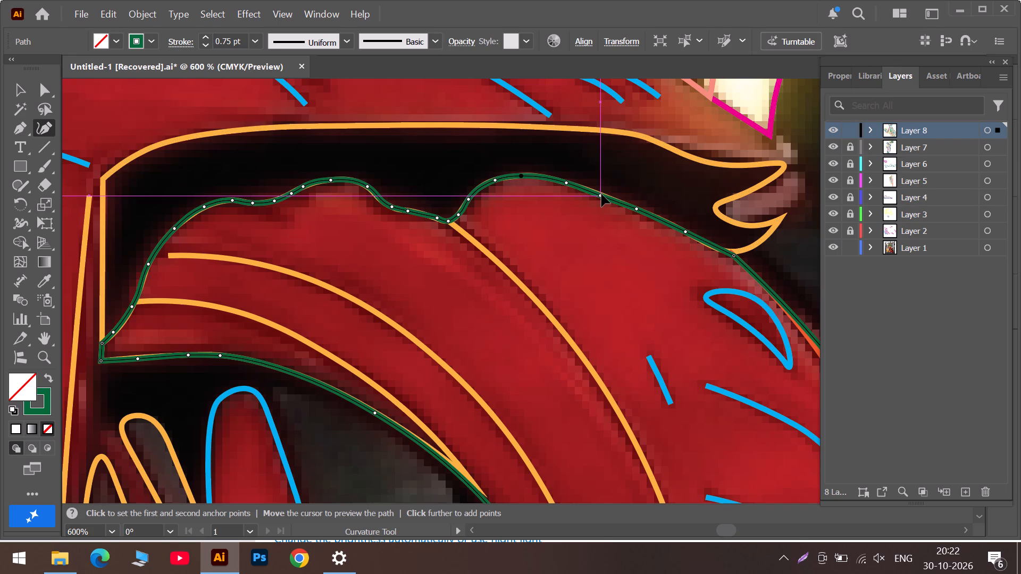
pyautogui.moveTo(601, 194); pyautogui.dragTo(605, 194)
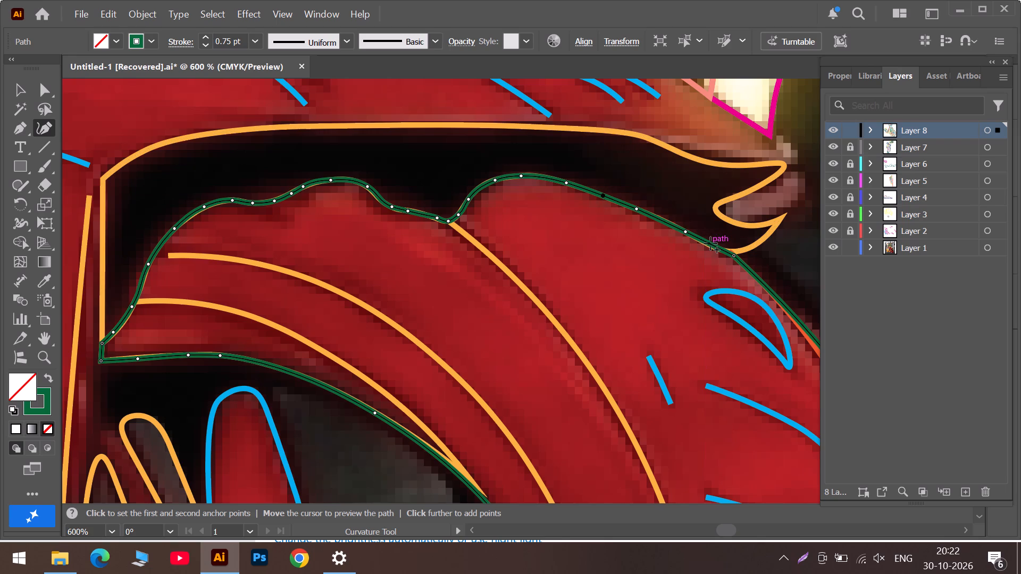
pyautogui.click(711, 246)
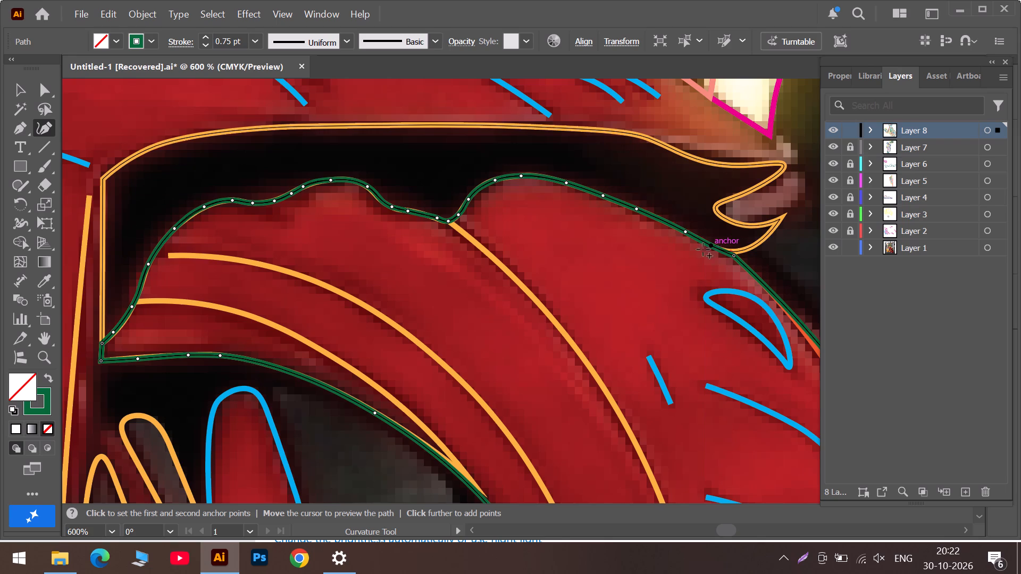
# Add an anchor on the outline between the smaller middle hump and the notch, close to the notch.
pyautogui.scroll(-1, 380, 222)
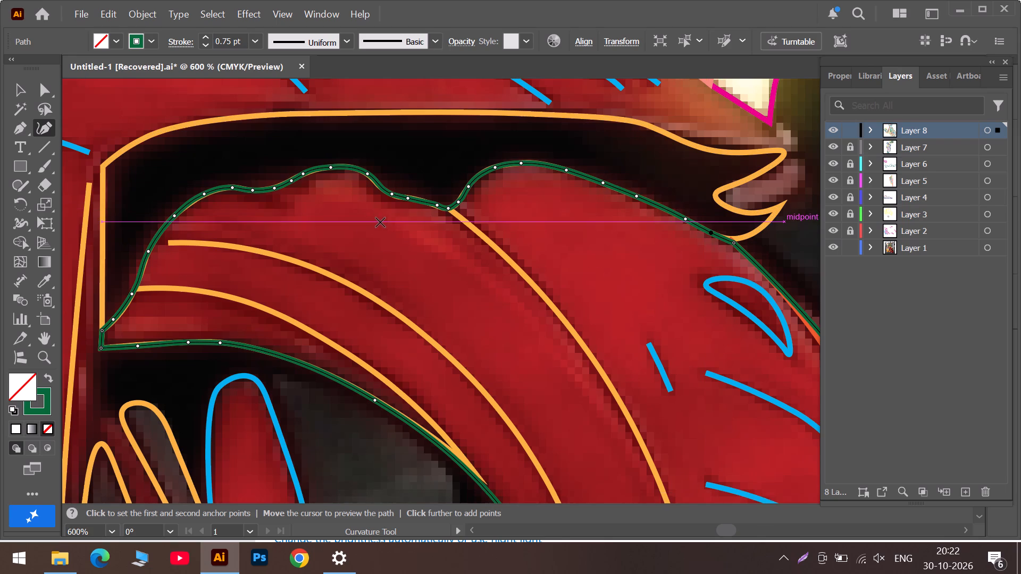
pyautogui.click(436, 204)
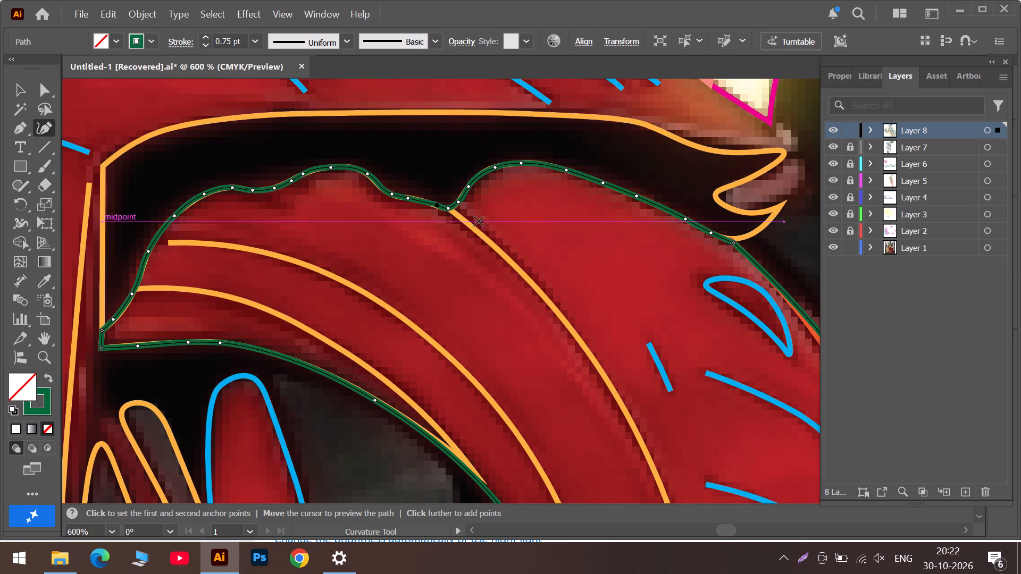
pyautogui.click(437, 206)
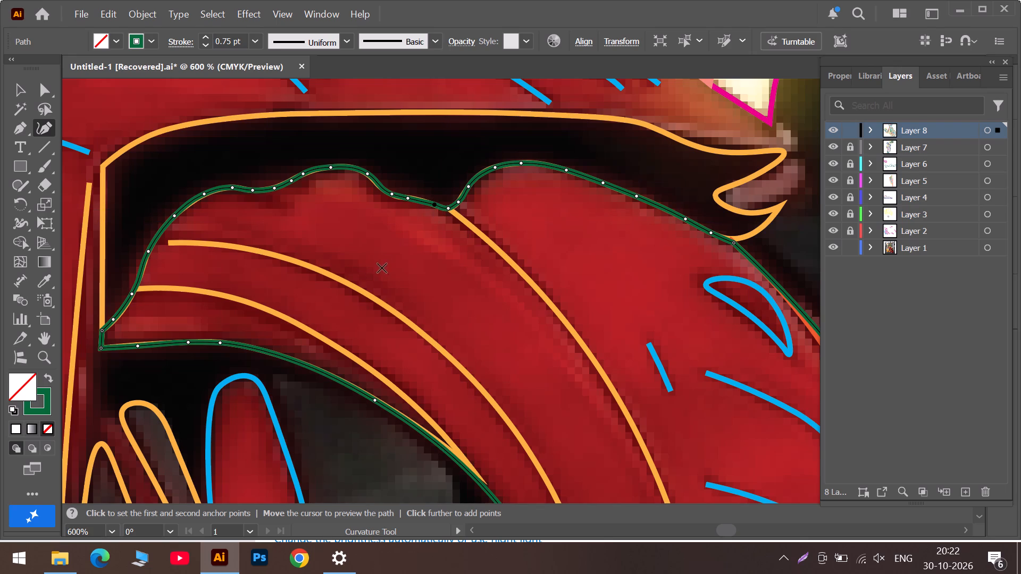
# Examine the tire outline around the wheel rim and behind the fork for sections that still miss the reference lines.
pyautogui.scroll(-6, 353, 294)
pyautogui.scroll(-7, 602, 365)
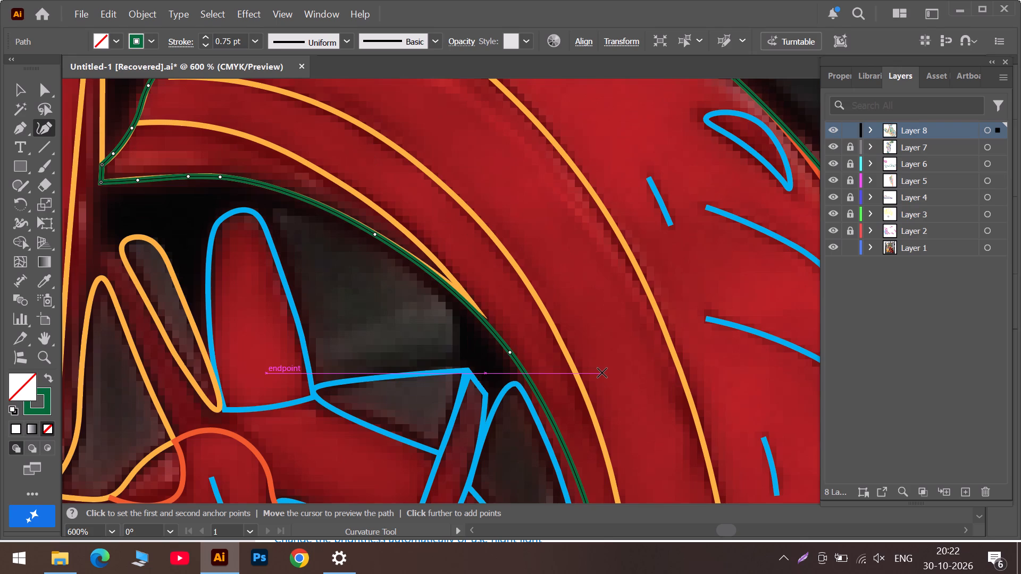
pyautogui.keyDown('alt'); pyautogui.scroll(-4, 601, 373); pyautogui.keyUp('alt')
pyautogui.scroll(-5, 704, 429)
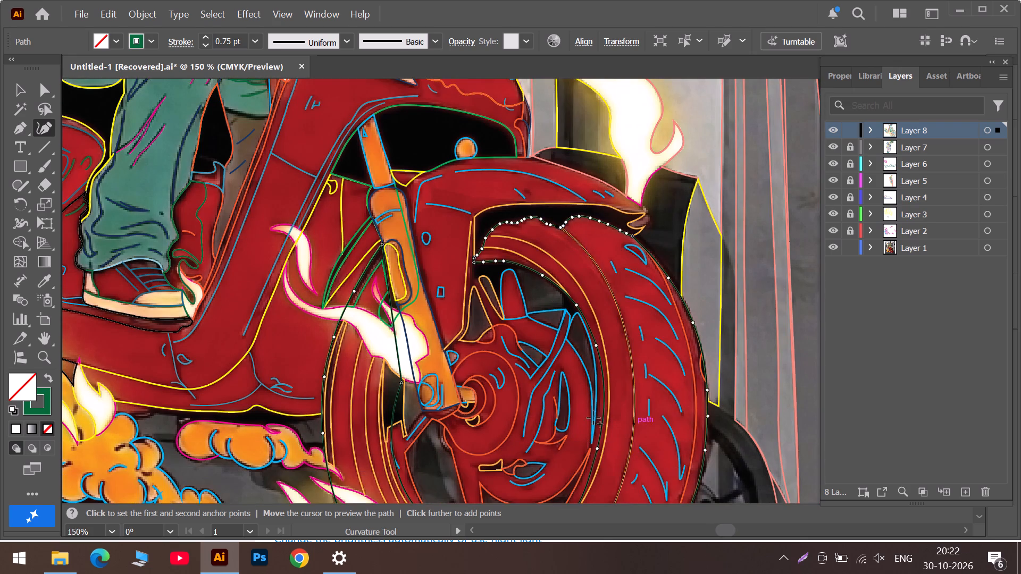
pyautogui.scroll(-6, 525, 418)
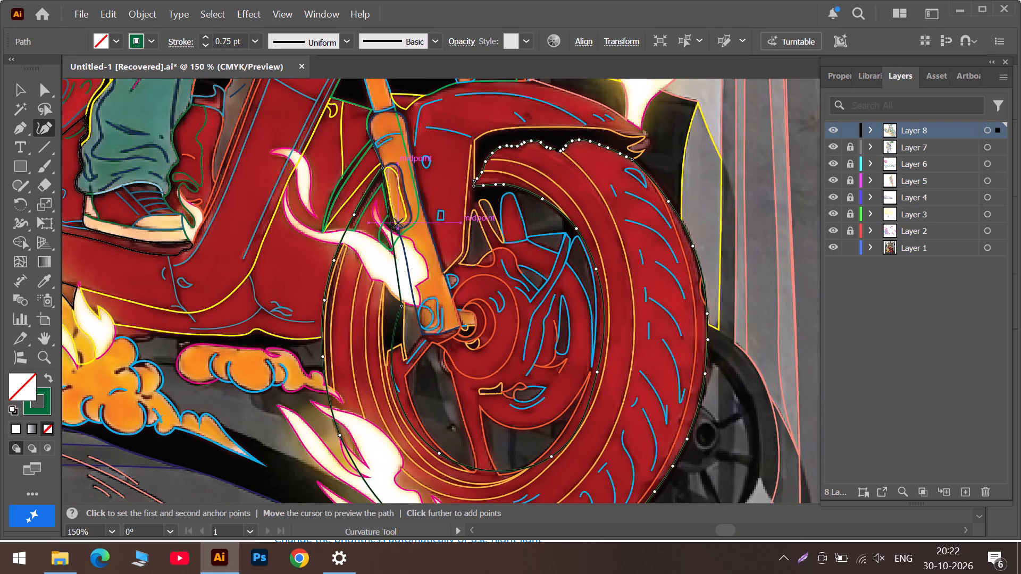
pyautogui.keyDown('alt'); pyautogui.scroll(3, 398, 223); pyautogui.keyUp('alt')
pyautogui.scroll(4, 374, 224)
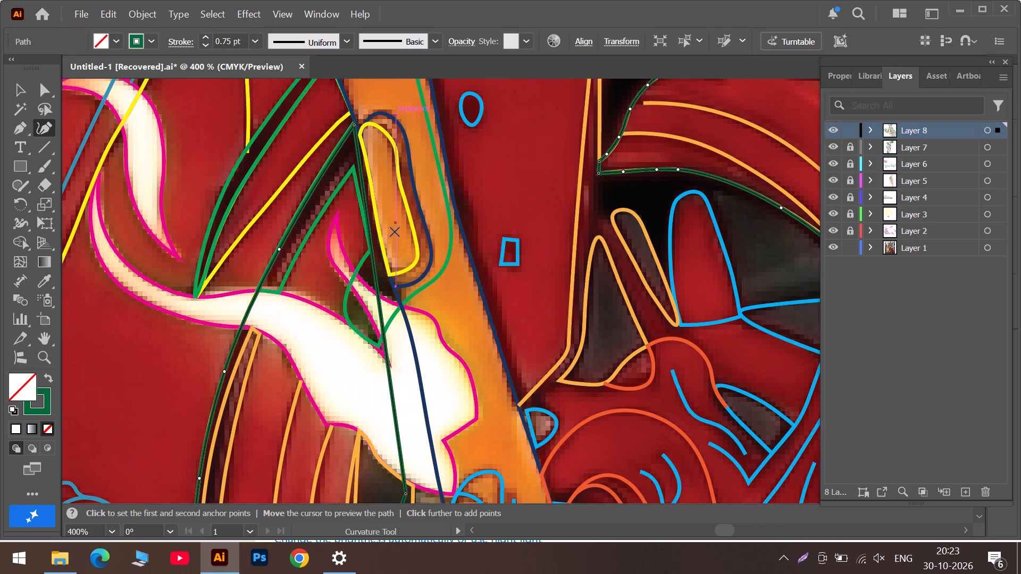
pyautogui.keyDown('alt'); pyautogui.scroll(-2, 394, 238); pyautogui.keyUp('alt')
pyautogui.scroll(-6, 425, 300)
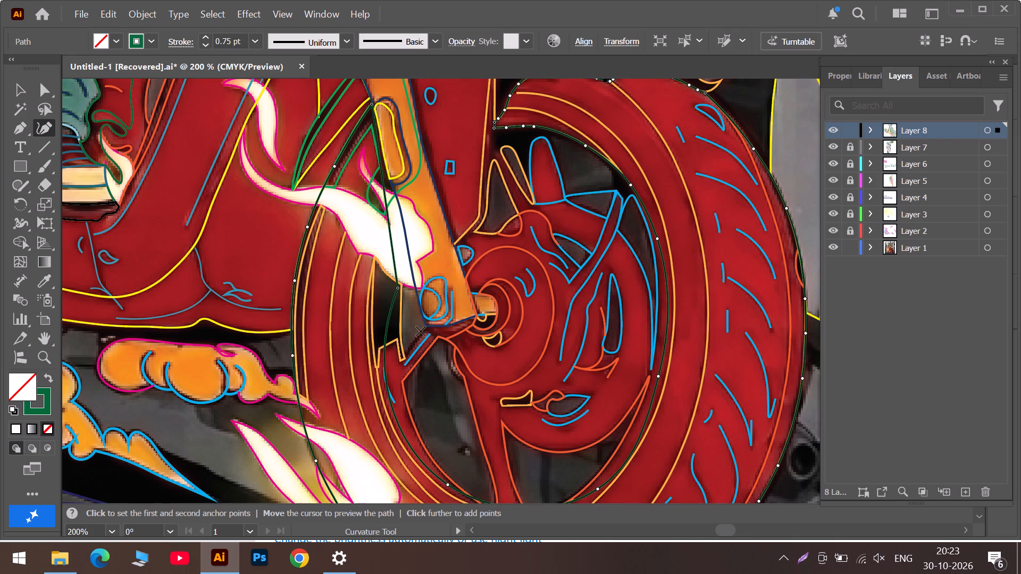
pyautogui.scroll(-4, 421, 352)
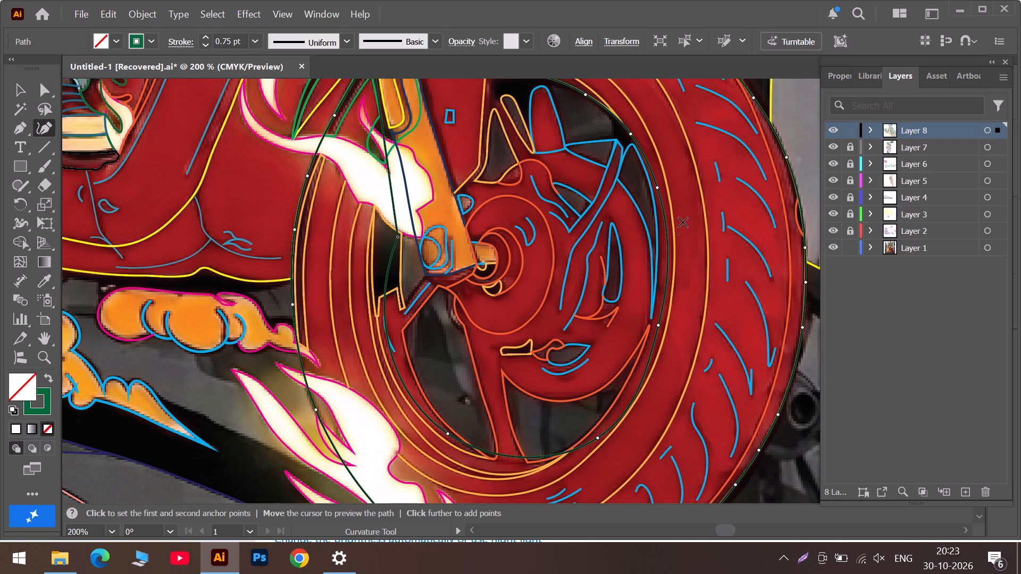
# Move the inner-edge anchor onto the tall blue spoke-gap line and add an anchor at the top of that blue shape.
pyautogui.keyDown('alt'); pyautogui.scroll(3, 660, 199); pyautogui.keyUp('alt')
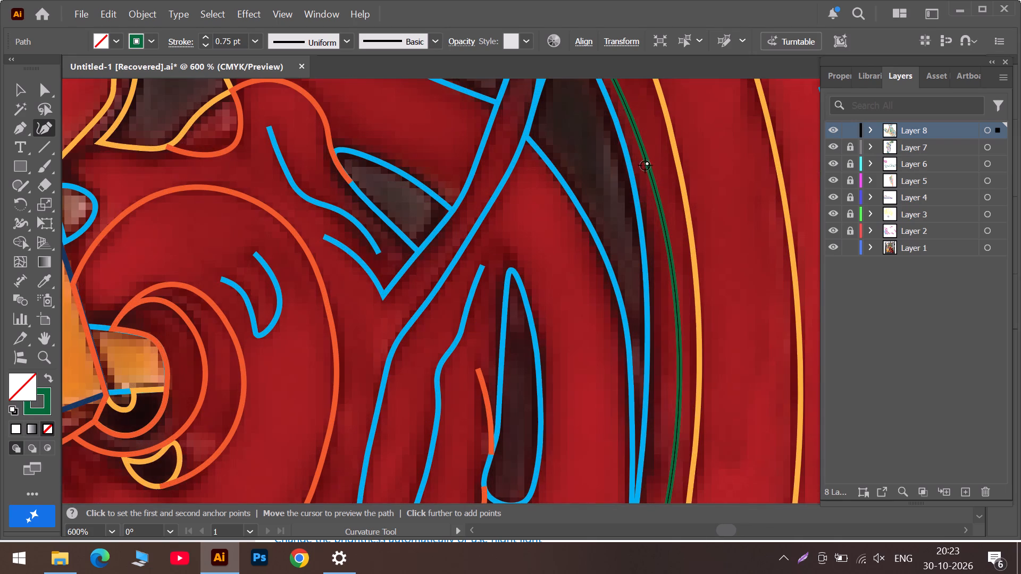
pyautogui.scroll(5, 640, 162)
pyautogui.scroll(5, 642, 228)
pyautogui.scroll(2, 657, 284)
pyautogui.moveTo(649, 315); pyautogui.dragTo(632, 327)
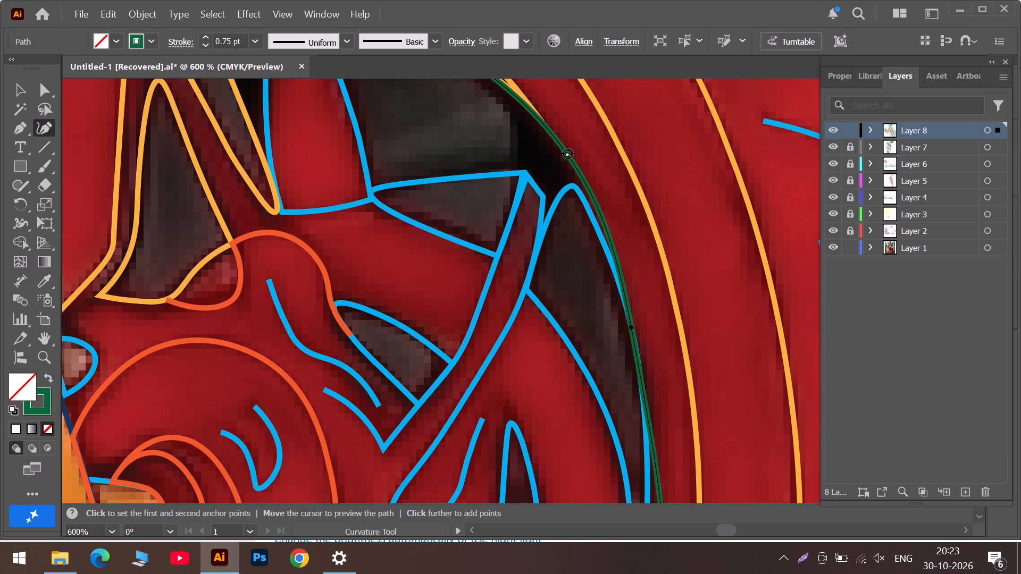
pyautogui.moveTo(581, 171); pyautogui.dragTo(576, 184)
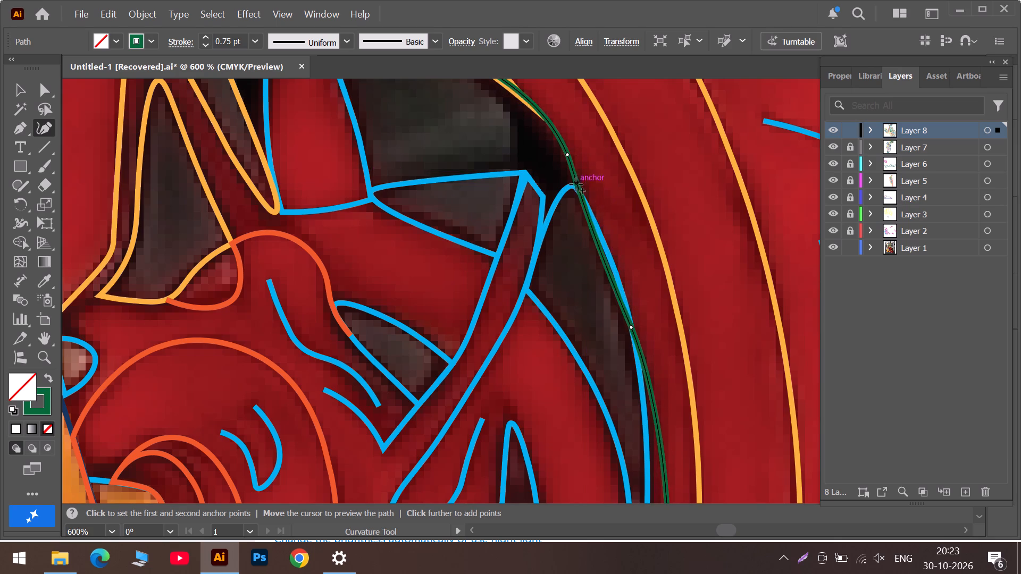
pyautogui.moveTo(576, 184); pyautogui.dragTo(578, 189)
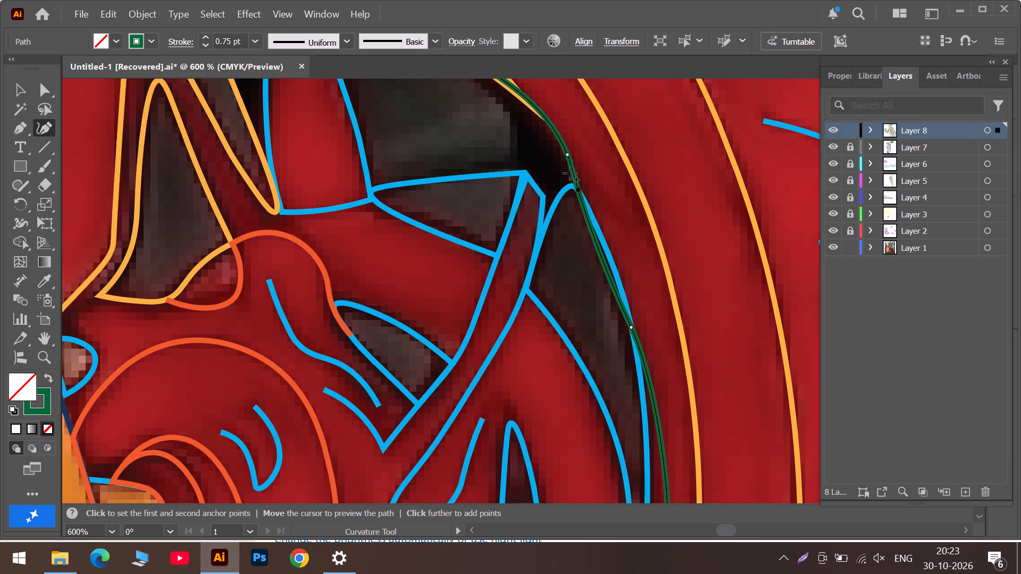
# Reshape the inner-edge anchor beside the black gap above the blue shape and add another anchor further up along the orange line.
pyautogui.moveTo(566, 155); pyautogui.dragTo(560, 146)
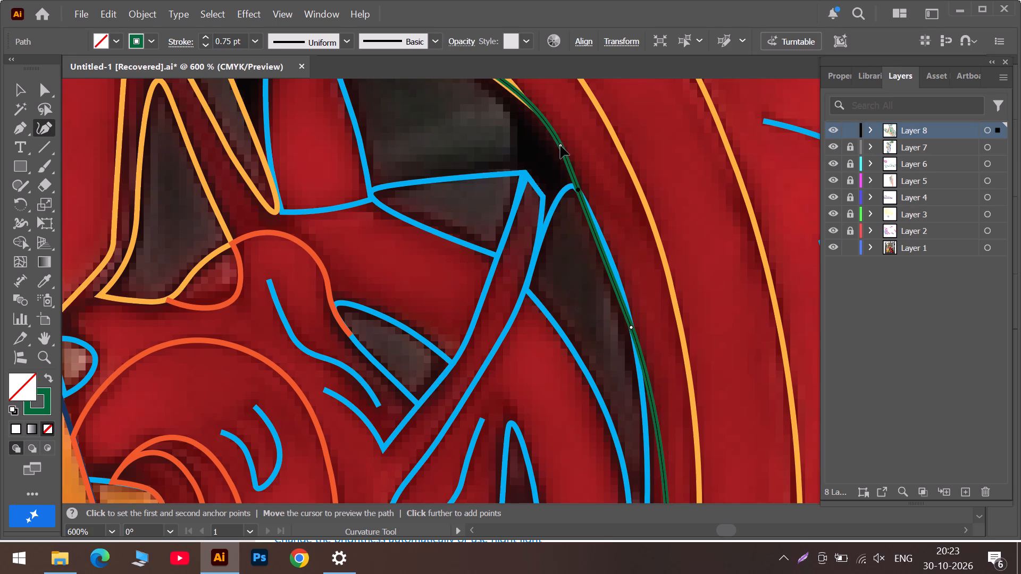
pyautogui.moveTo(560, 146); pyautogui.dragTo(560, 145)
pyautogui.doubleClick(560, 146)
pyautogui.moveTo(560, 146); pyautogui.dragTo(560, 140)
pyautogui.doubleClick(560, 140)
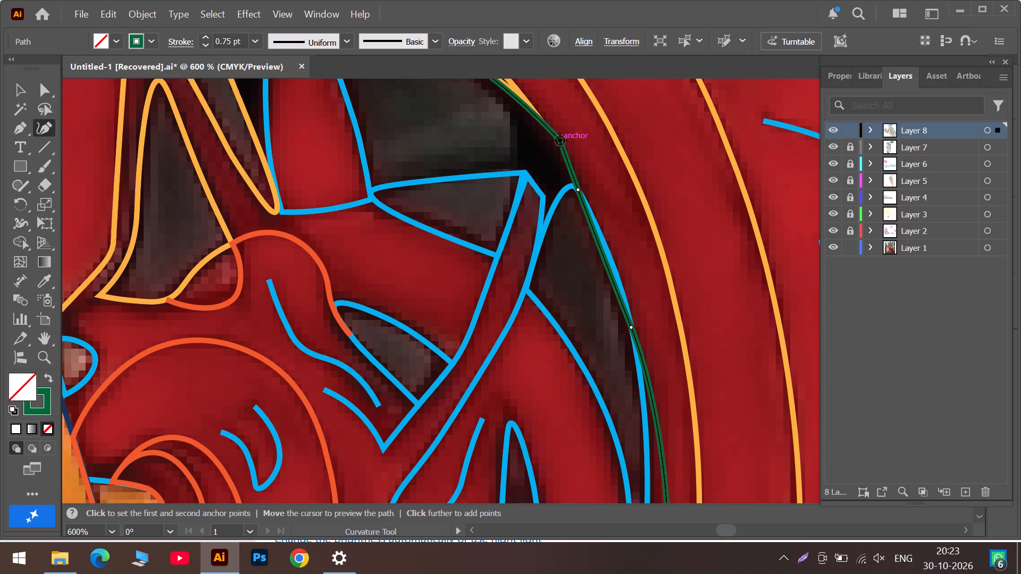
pyautogui.moveTo(560, 140); pyautogui.dragTo(556, 137)
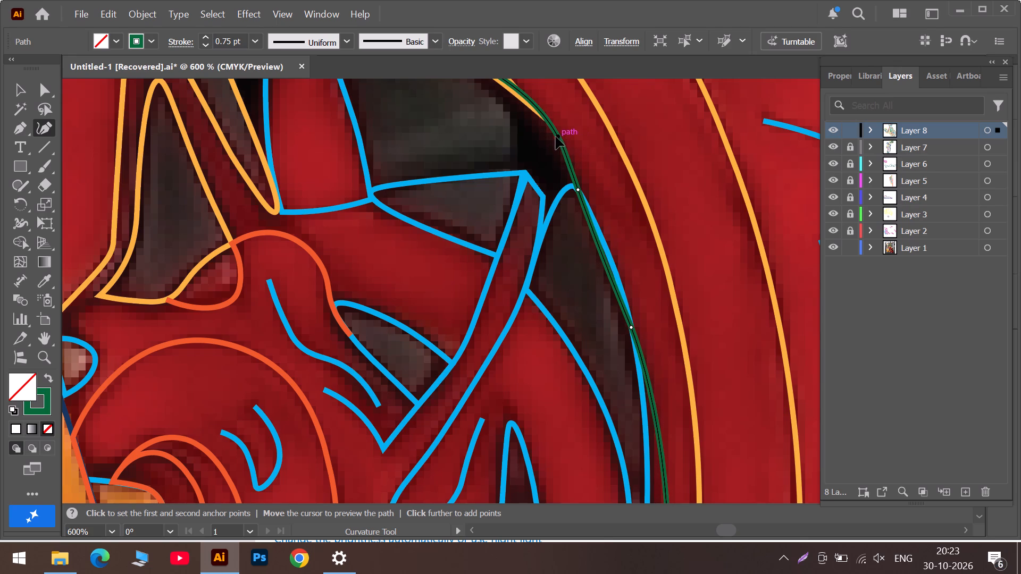
pyautogui.moveTo(556, 137); pyautogui.dragTo(553, 138)
pyautogui.scroll(5, 553, 152)
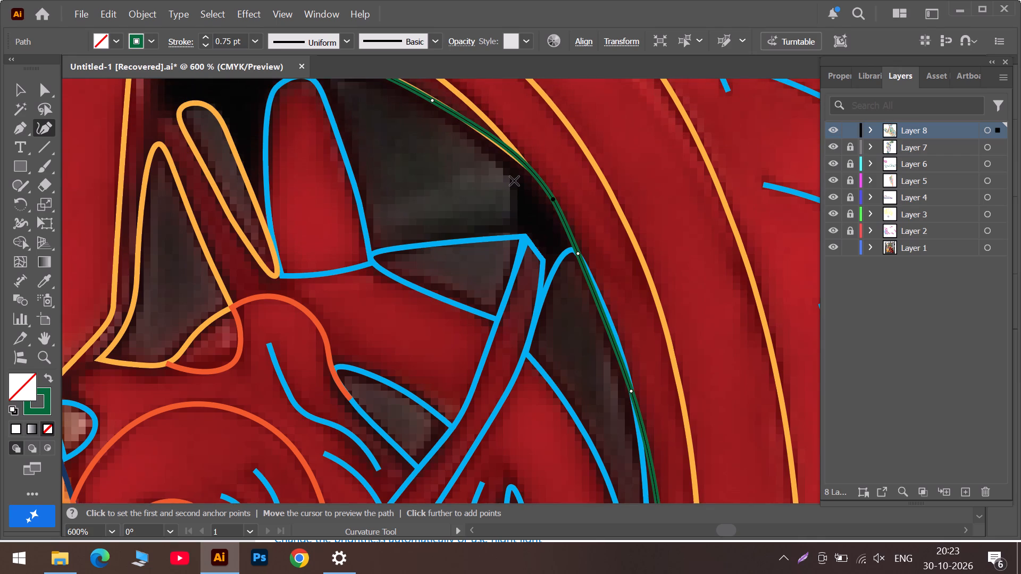
pyautogui.scroll(3, 514, 181)
pyautogui.click(509, 188)
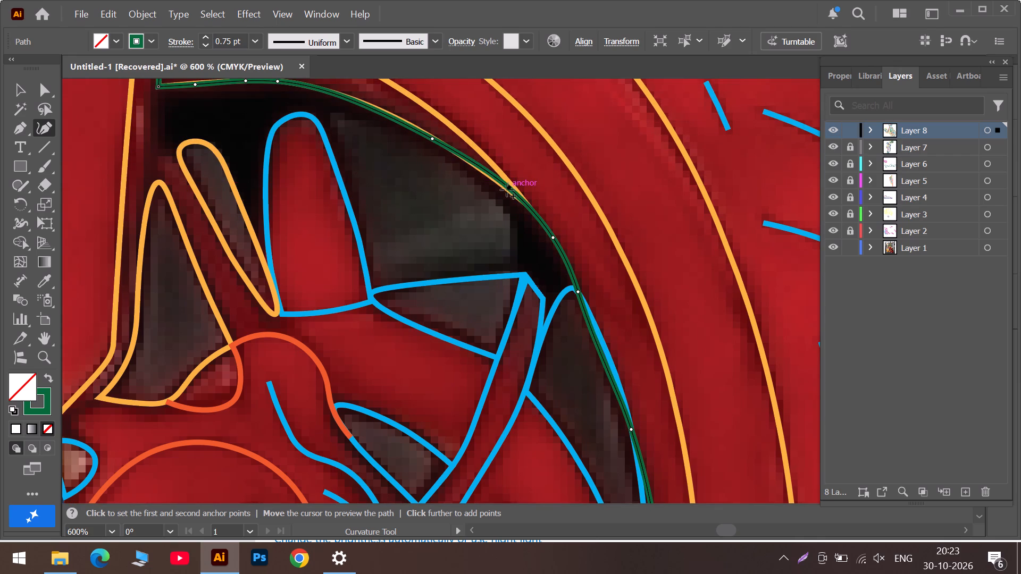
# Make the anchor at the blue spoke gap's top a corner and add two anchors down the inner edge along its blue line.
pyautogui.scroll(-2, 557, 283)
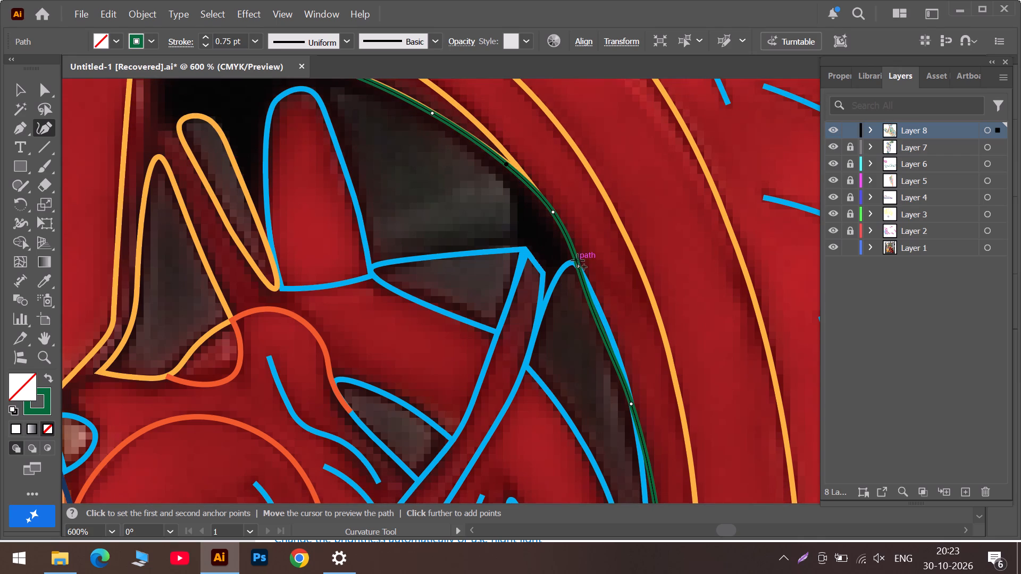
pyautogui.doubleClick(577, 268)
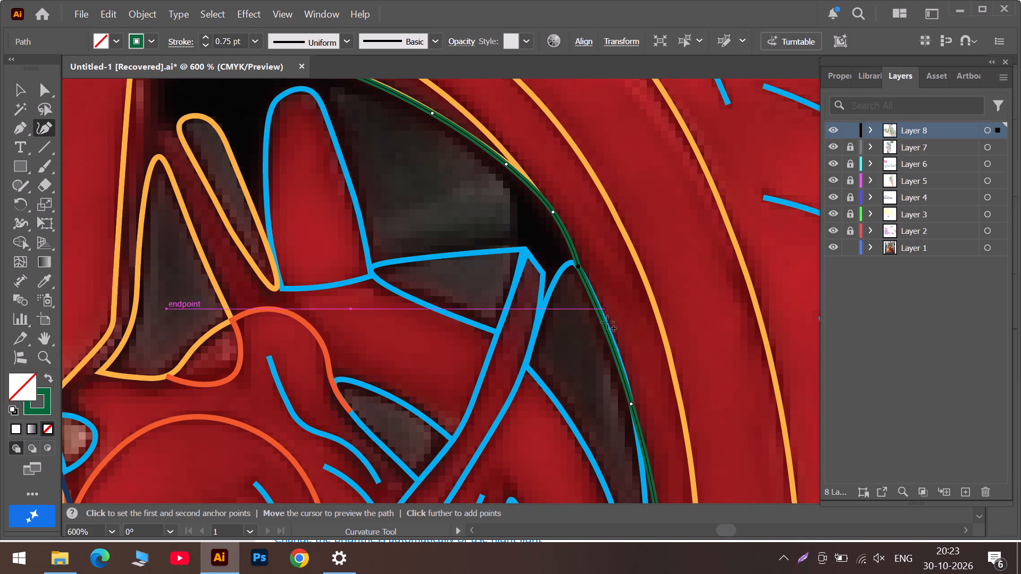
pyautogui.click(609, 335)
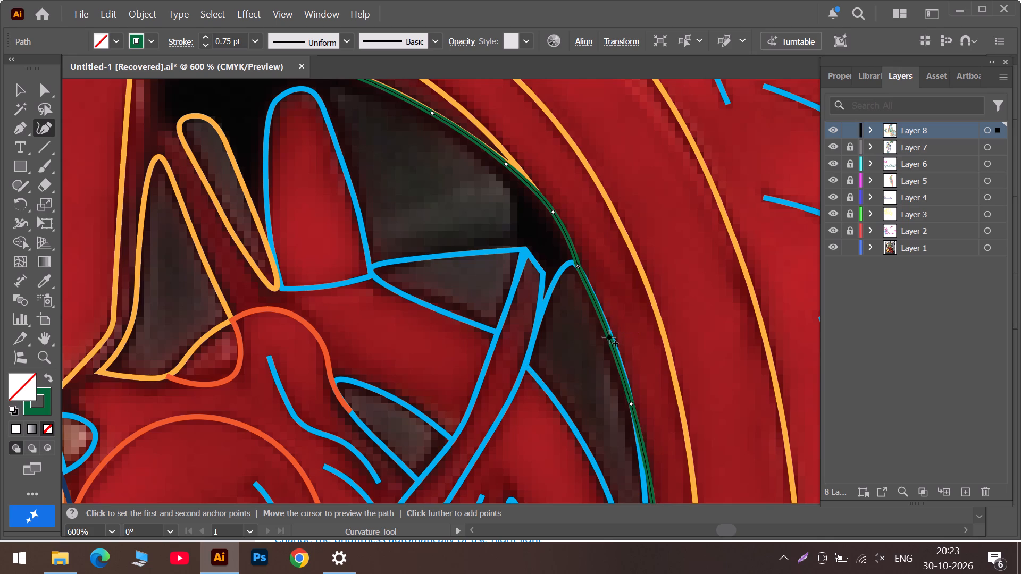
pyautogui.scroll(-5, 619, 351)
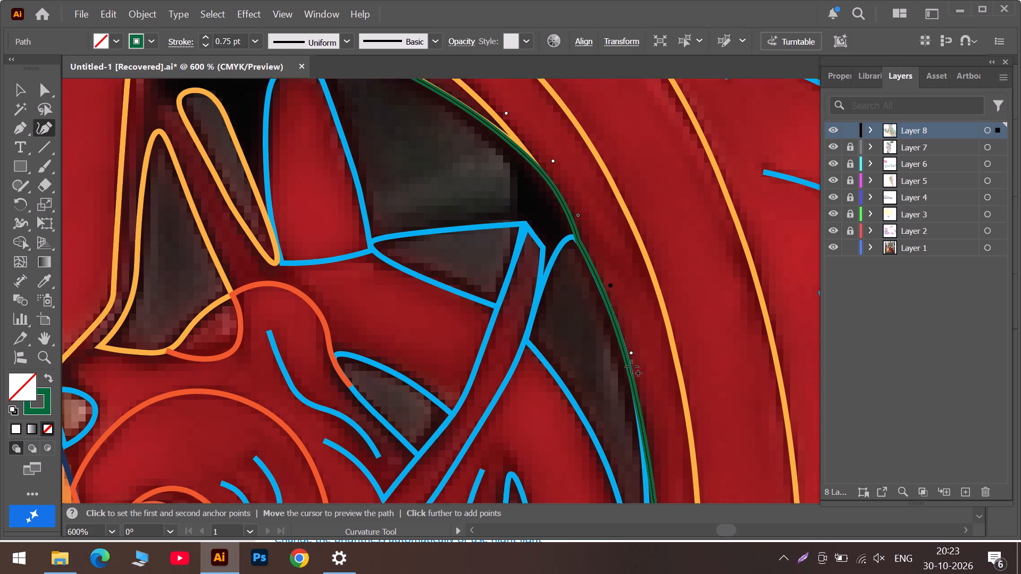
pyautogui.scroll(-8, 632, 367)
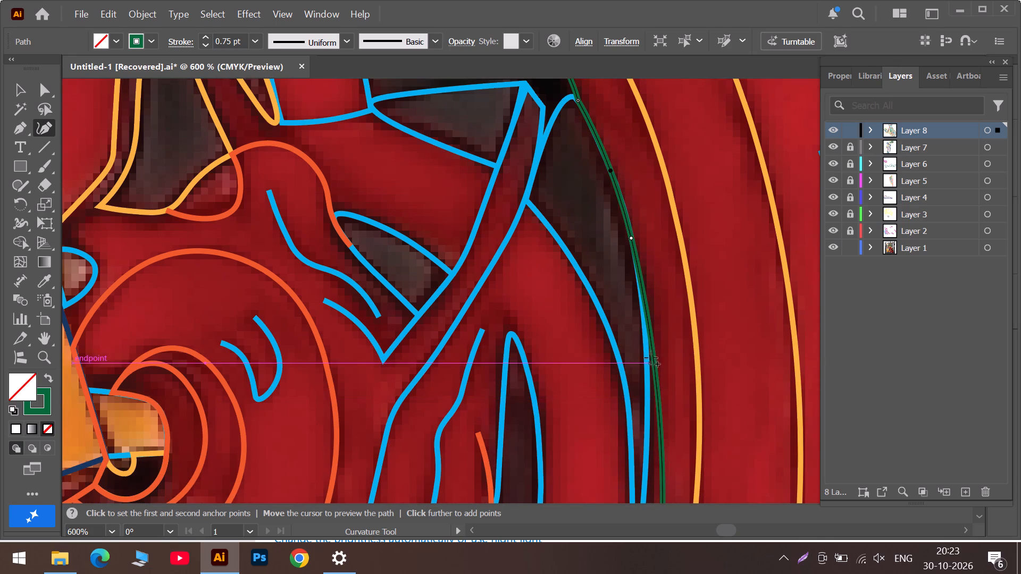
pyautogui.moveTo(653, 355); pyautogui.dragTo(646, 363)
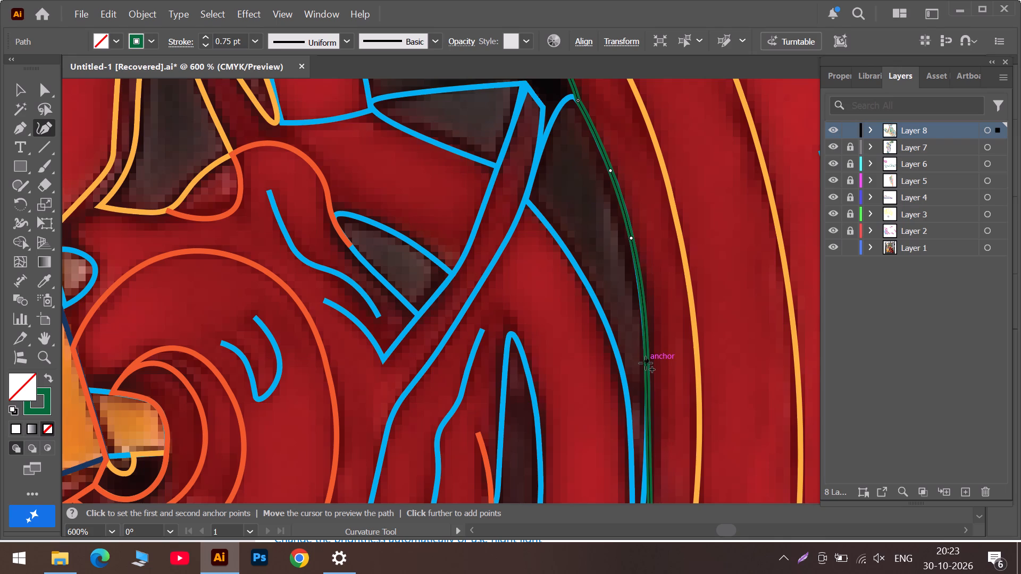
pyautogui.moveTo(646, 363); pyautogui.dragTo(646, 364)
# Move the inner-edge anchor below the blue line's end onto the upper tip of the orange-red rim lines.
pyautogui.scroll(-17, 646, 365)
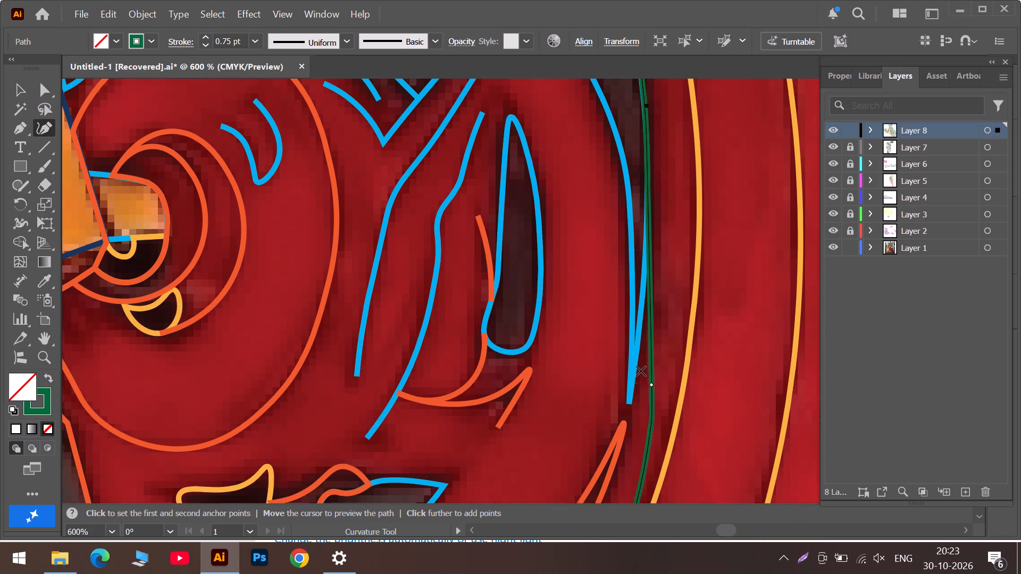
pyautogui.moveTo(652, 424); pyautogui.dragTo(625, 432)
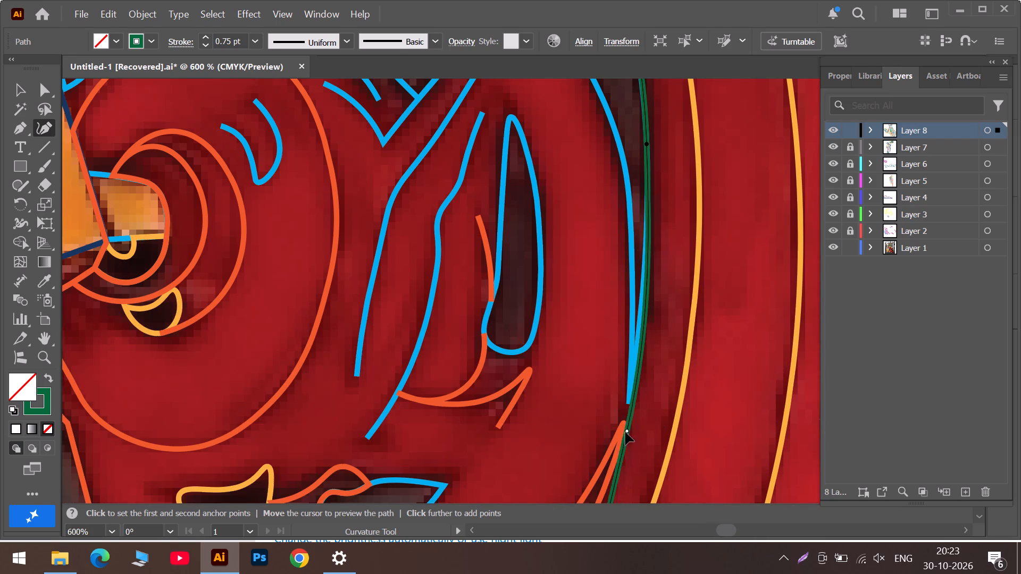
pyautogui.moveTo(625, 432); pyautogui.dragTo(621, 435)
# Add an inner-edge anchor below the orange-red tip and place it on the outer orange-red rim line.
pyautogui.scroll(-7, 642, 375)
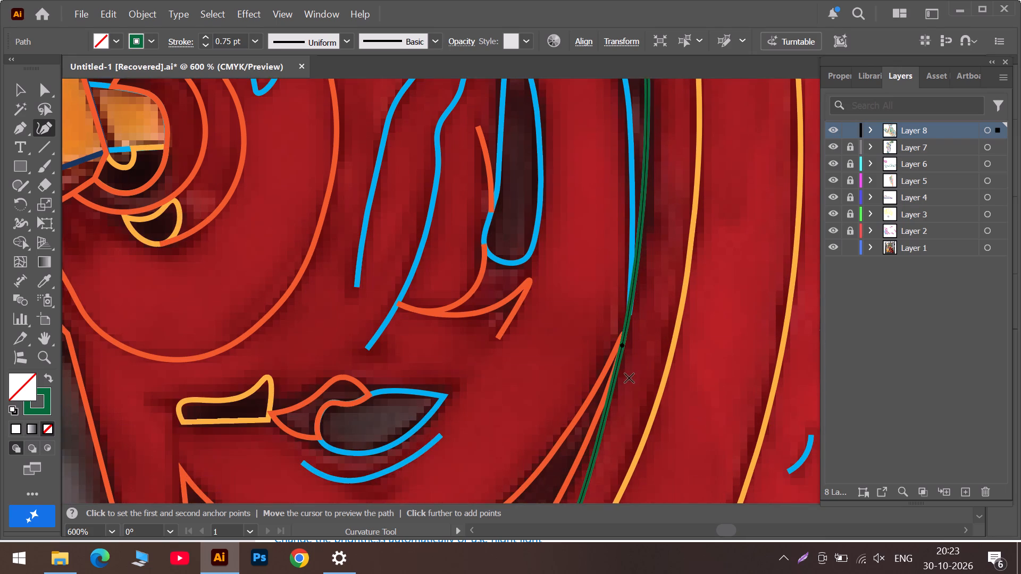
pyautogui.scroll(-12, 602, 389)
pyautogui.moveTo(563, 393); pyautogui.dragTo(549, 400)
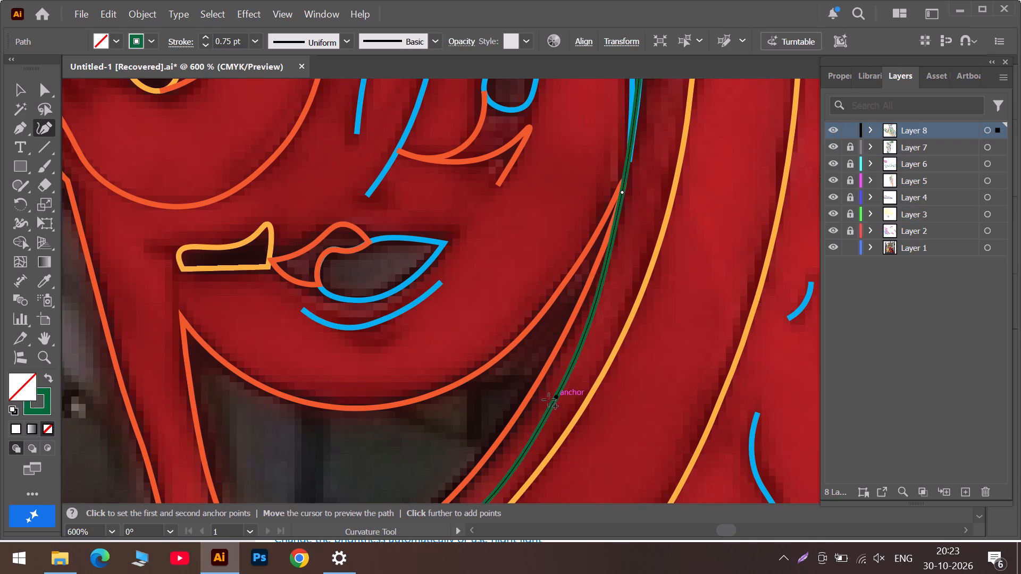
pyautogui.moveTo(549, 400); pyautogui.dragTo(565, 353)
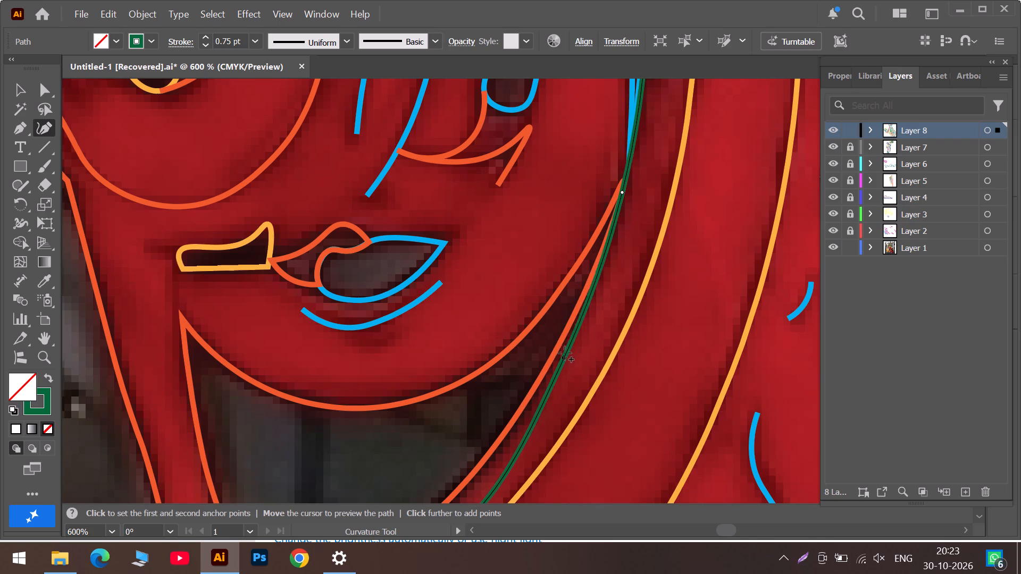
# Slide the newest inner-edge anchor up along the outer orange-red rim line, closer to its upper tip.
pyautogui.moveTo(565, 353); pyautogui.dragTo(588, 292)
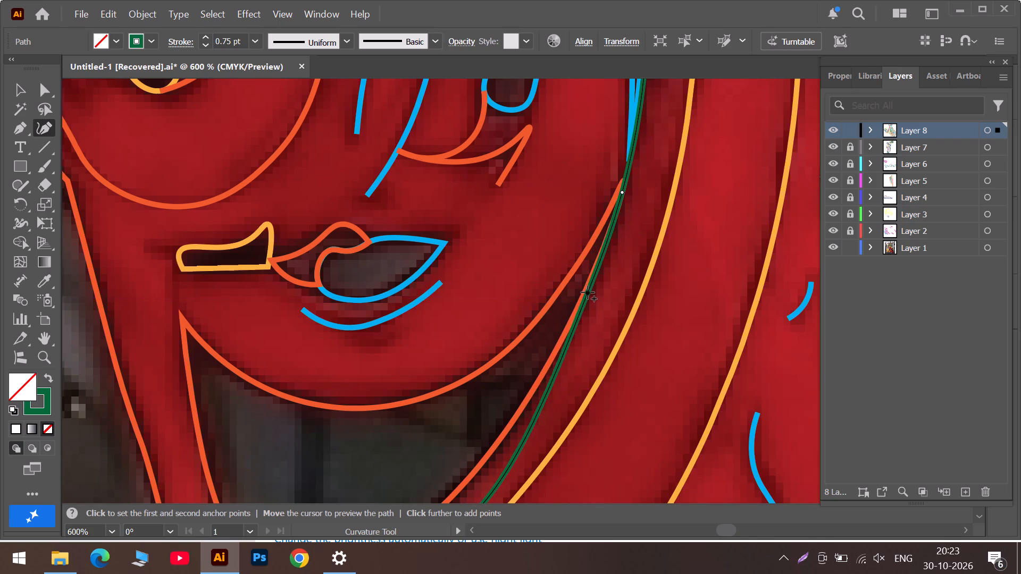
pyautogui.moveTo(588, 292); pyautogui.dragTo(588, 288)
# Add two inner-edge anchors above the orange-red tip, alongside the blue rim line.
pyautogui.scroll(7, 622, 195)
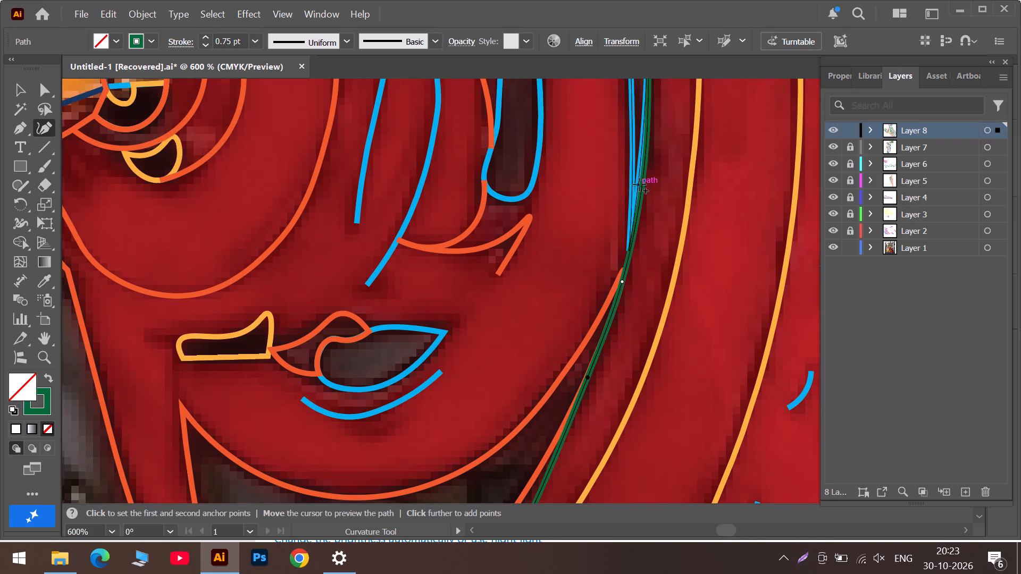
pyautogui.click(643, 165)
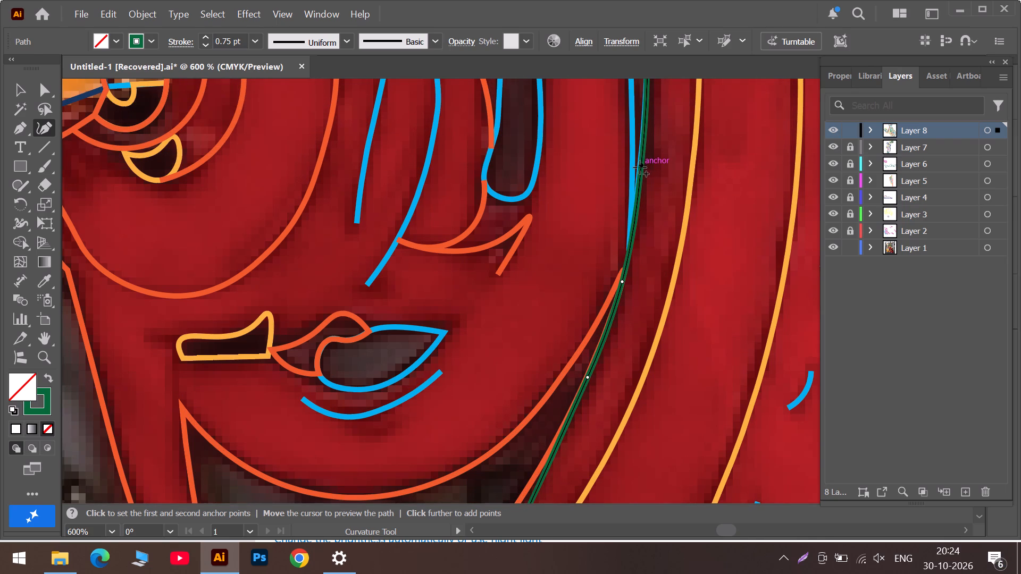
pyautogui.scroll(12, 639, 167)
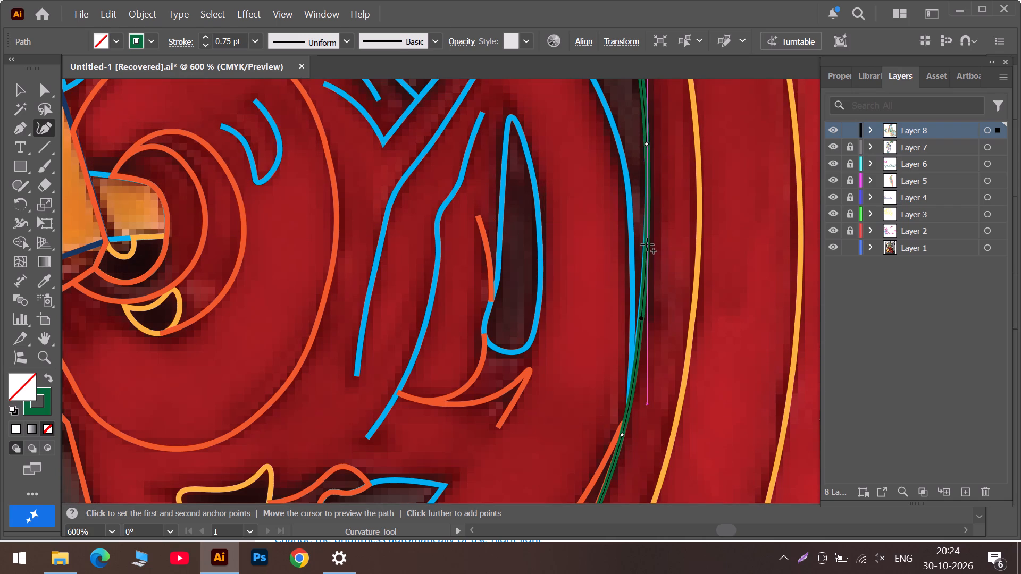
pyautogui.click(647, 244)
# Move the next lower inner-edge anchor up onto the orange-red rim line bordering the dark spoke gap.
pyautogui.scroll(-6, 638, 295)
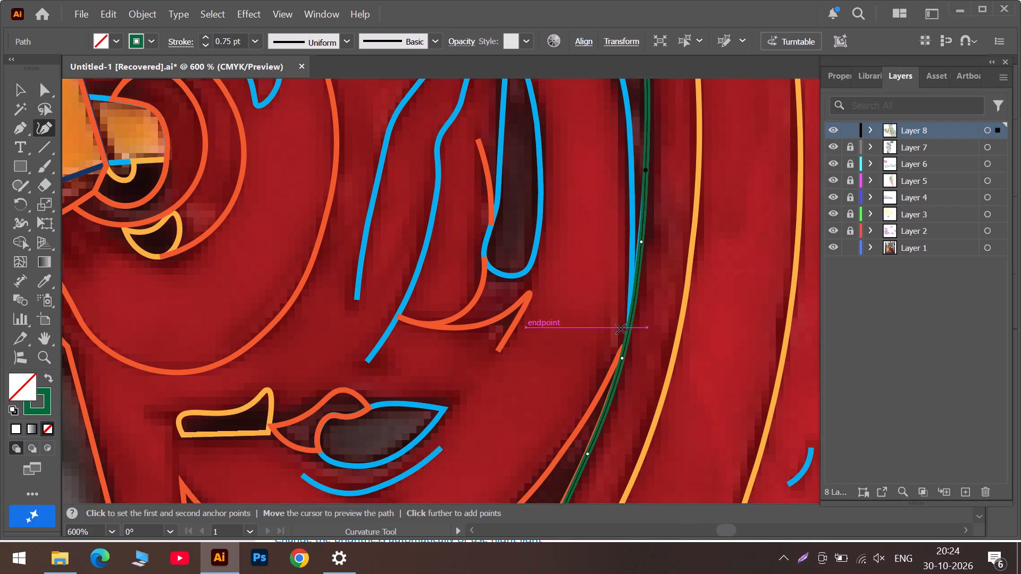
pyautogui.scroll(-11, 619, 331)
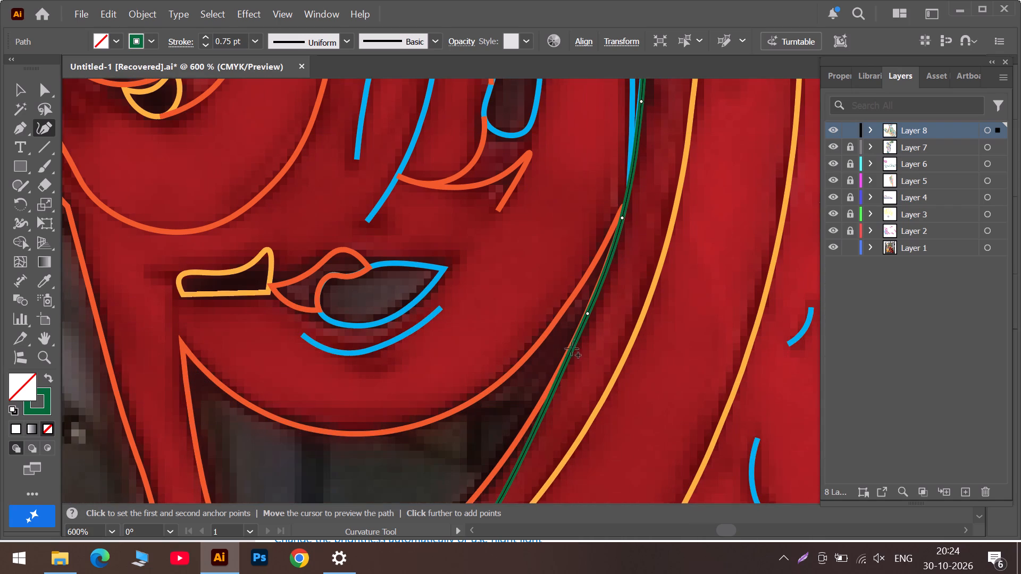
pyautogui.scroll(-5, 564, 358)
pyautogui.scroll(-5, 518, 384)
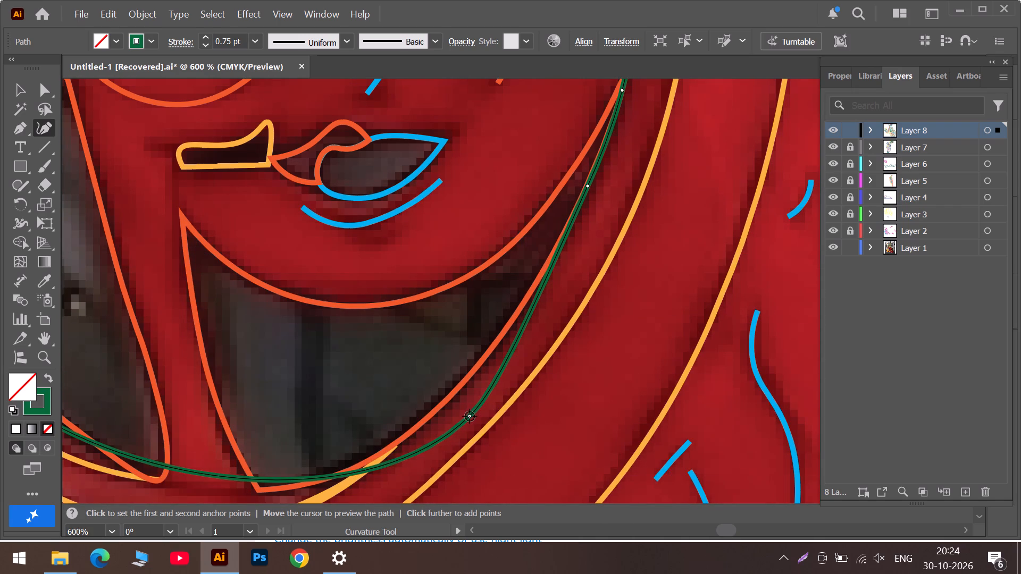
pyautogui.moveTo(470, 416); pyautogui.dragTo(498, 333)
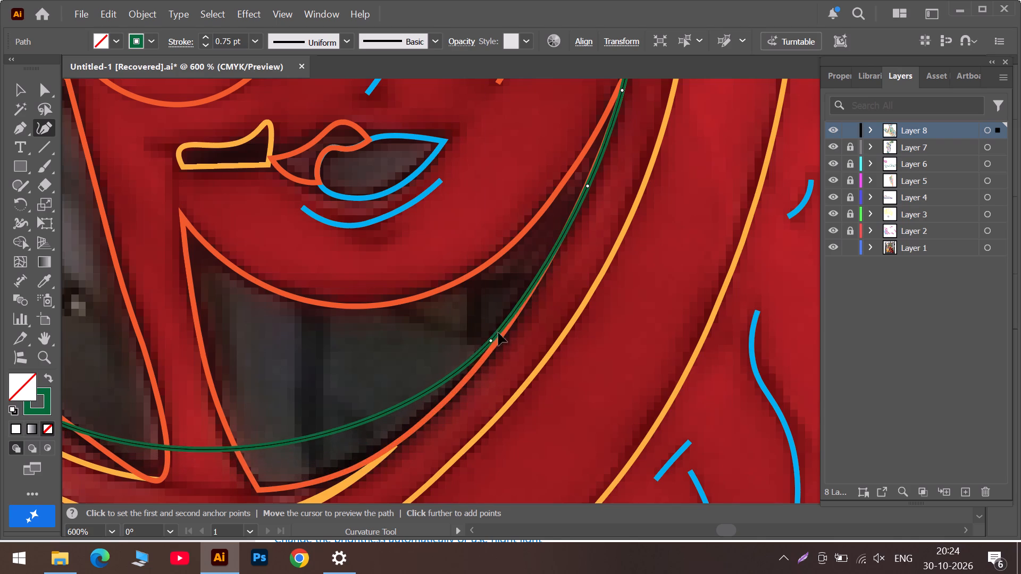
pyautogui.moveTo(498, 333); pyautogui.dragTo(527, 298)
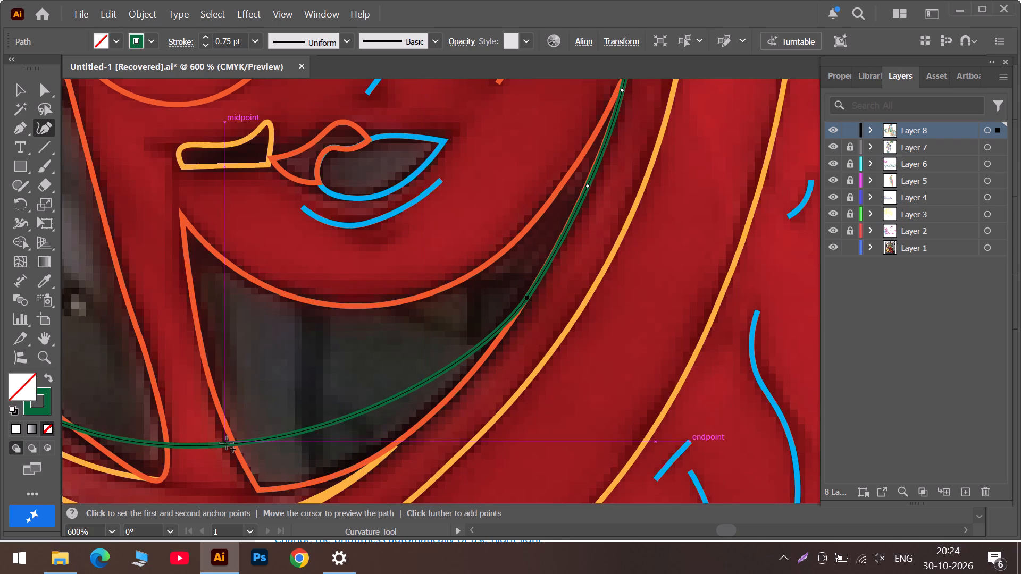
# Add an inner-edge anchor and place it at the bottom corner of the dark spoke gap.
pyautogui.moveTo(227, 443); pyautogui.dragTo(266, 490)
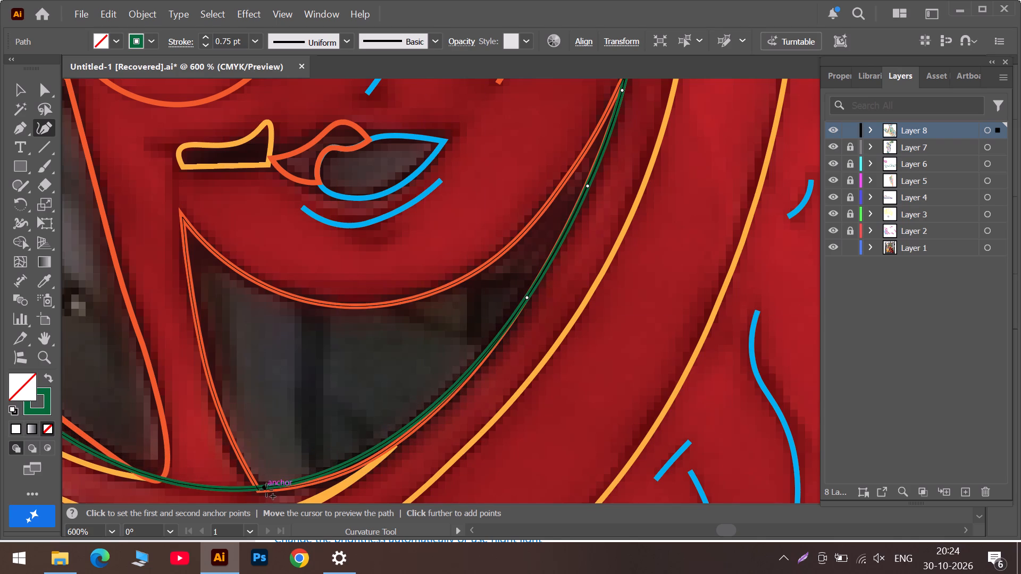
pyautogui.moveTo(266, 490); pyautogui.dragTo(267, 490)
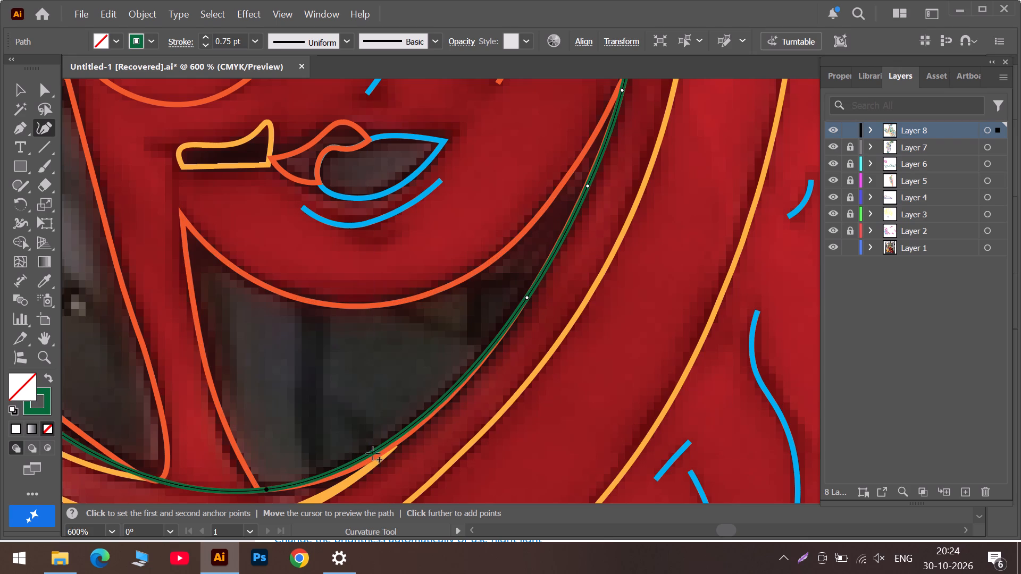
# Add three inner-edge anchors along the dark gap's curved orange-red edge, between its bottom corner and the anchor further up.
pyautogui.moveTo(373, 453); pyautogui.dragTo(394, 442)
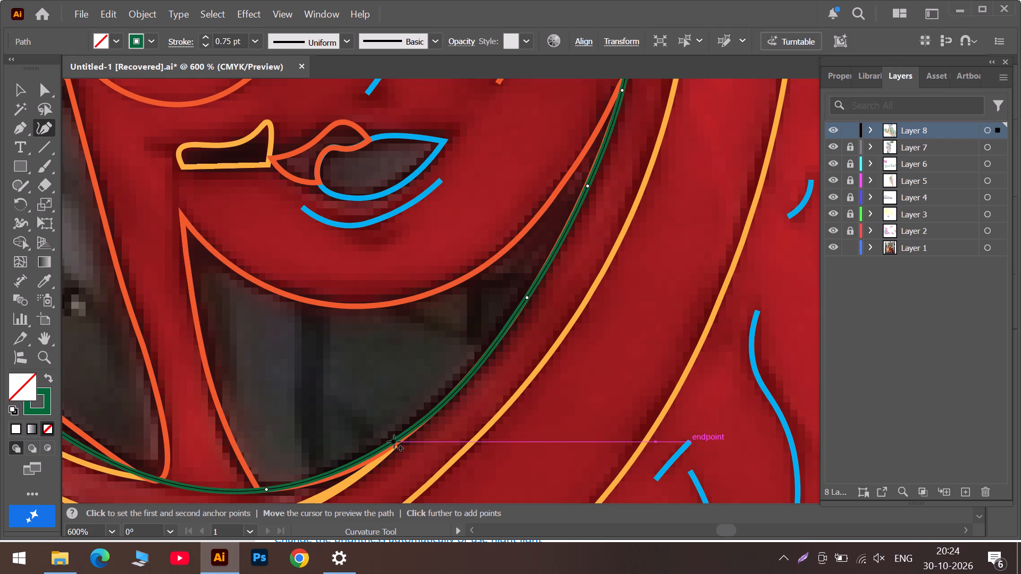
pyautogui.moveTo(394, 442); pyautogui.dragTo(440, 408)
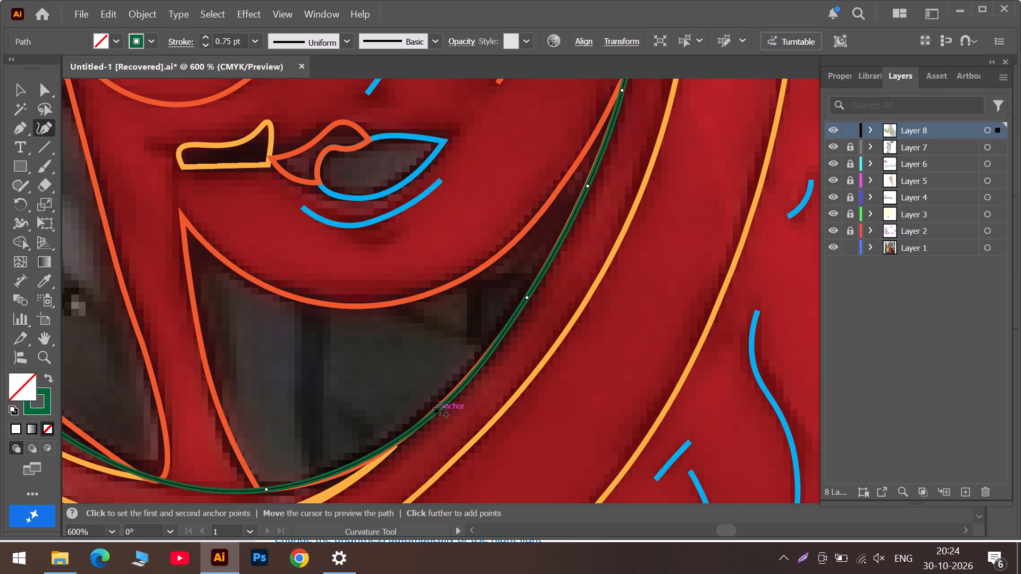
pyautogui.moveTo(440, 408); pyautogui.dragTo(450, 396)
pyautogui.moveTo(384, 444); pyautogui.dragTo(387, 451)
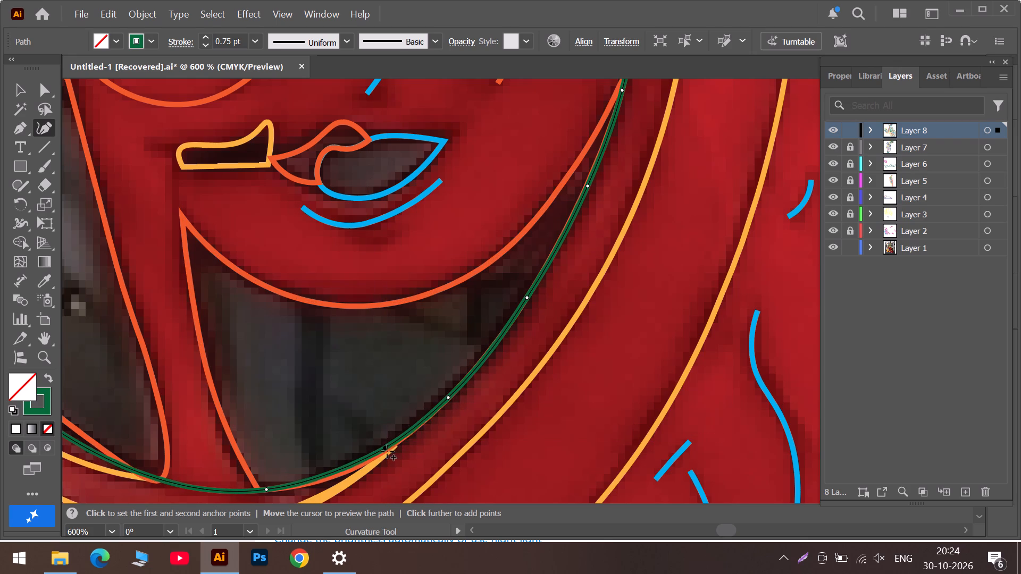
pyautogui.moveTo(387, 451); pyautogui.dragTo(369, 461)
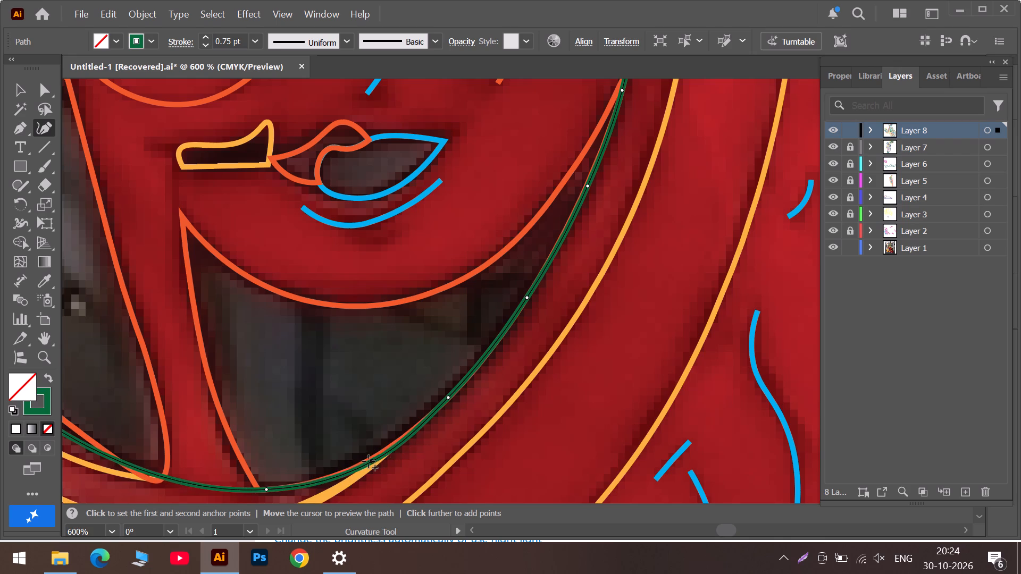
pyautogui.moveTo(369, 461); pyautogui.dragTo(369, 464)
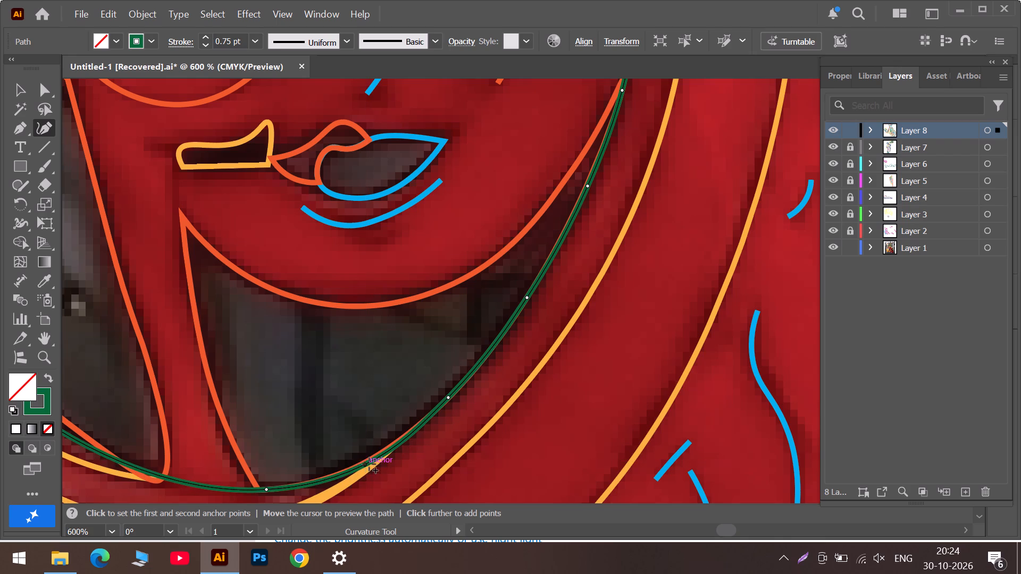
pyautogui.moveTo(369, 464); pyautogui.dragTo(365, 462)
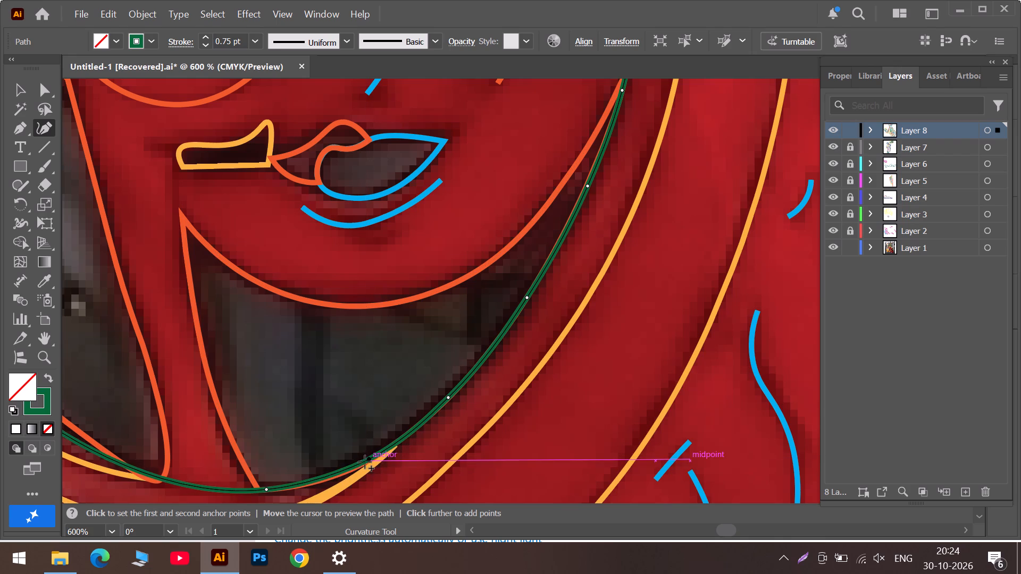
pyautogui.moveTo(365, 462); pyautogui.dragTo(359, 466)
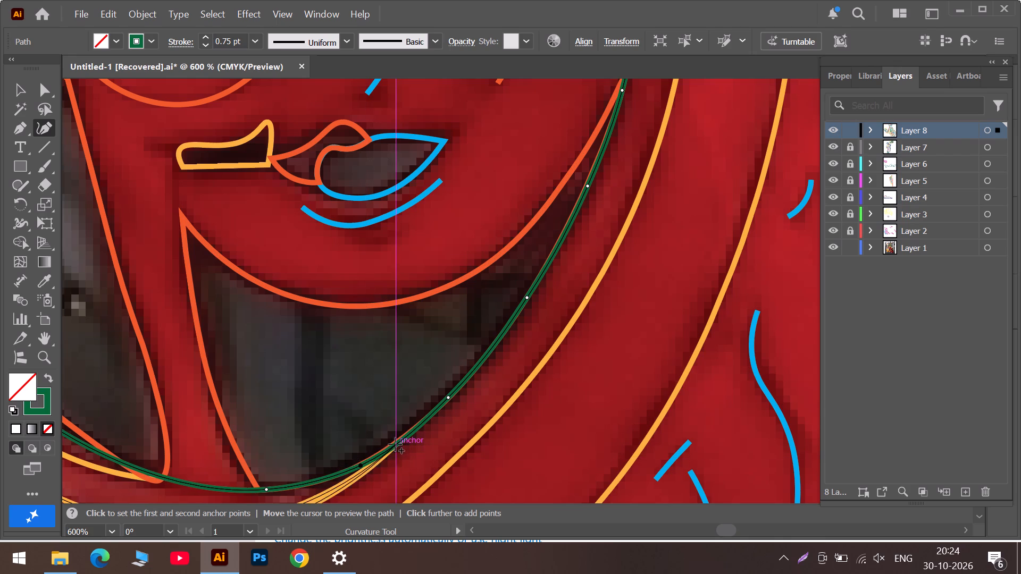
pyautogui.click(400, 441)
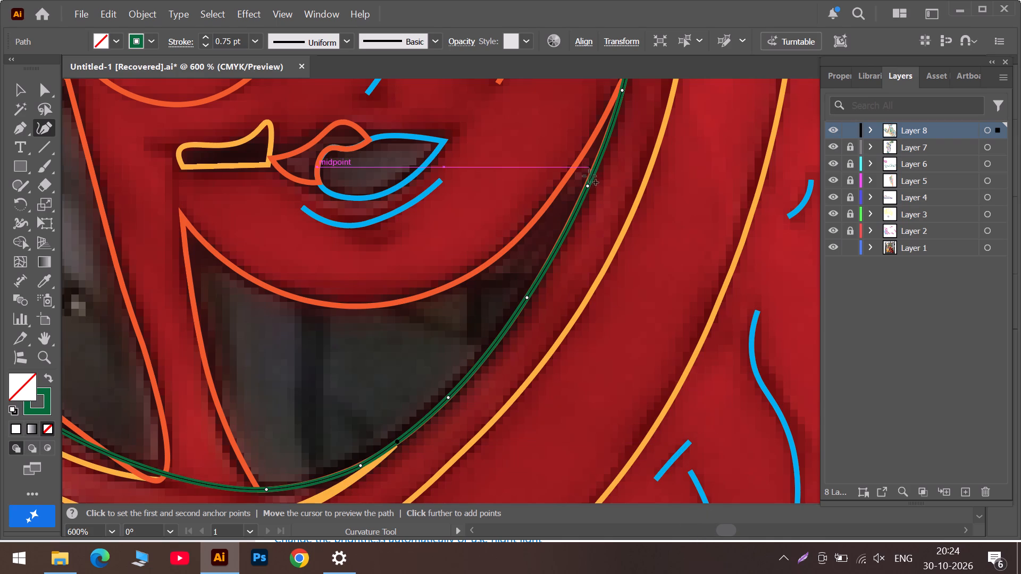
# Nudge the inner-edge anchor near the dark gap's upper tip slightly down onto the orange-red line.
pyautogui.moveTo(587, 188); pyautogui.dragTo(581, 196)
# Move the inner-edge anchor beside the neighbouring dark gap onto that gap's lower orange-red edge.
pyautogui.scroll(-6, 562, 406)
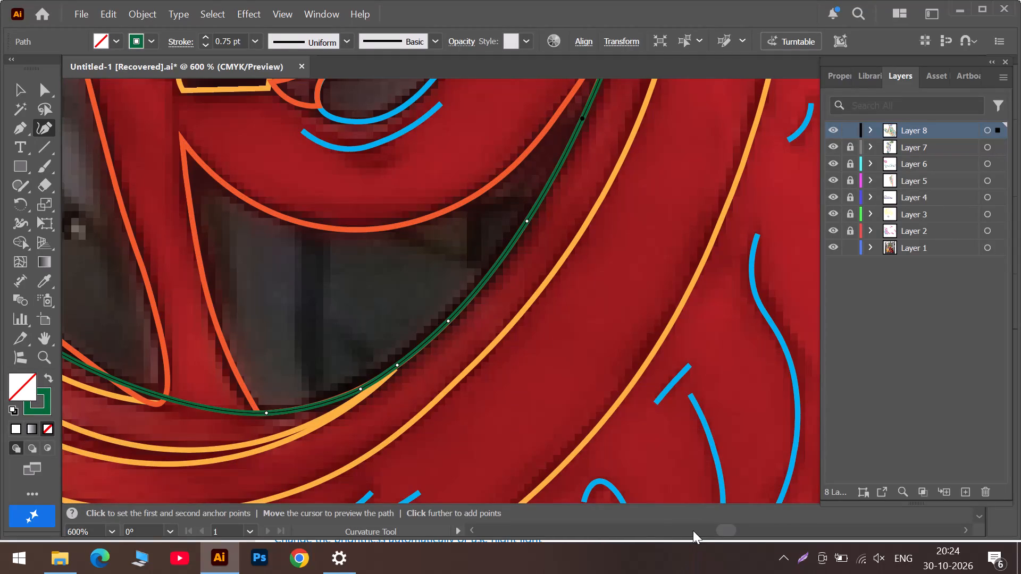
pyautogui.click(693, 530)
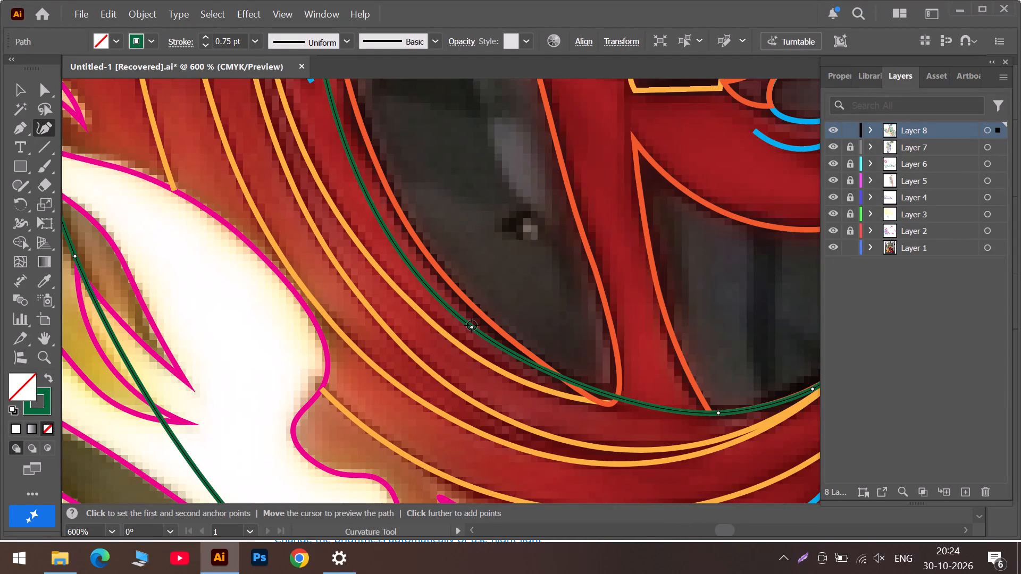
pyautogui.moveTo(472, 325); pyautogui.dragTo(473, 326)
pyautogui.moveTo(473, 326); pyautogui.dragTo(508, 347)
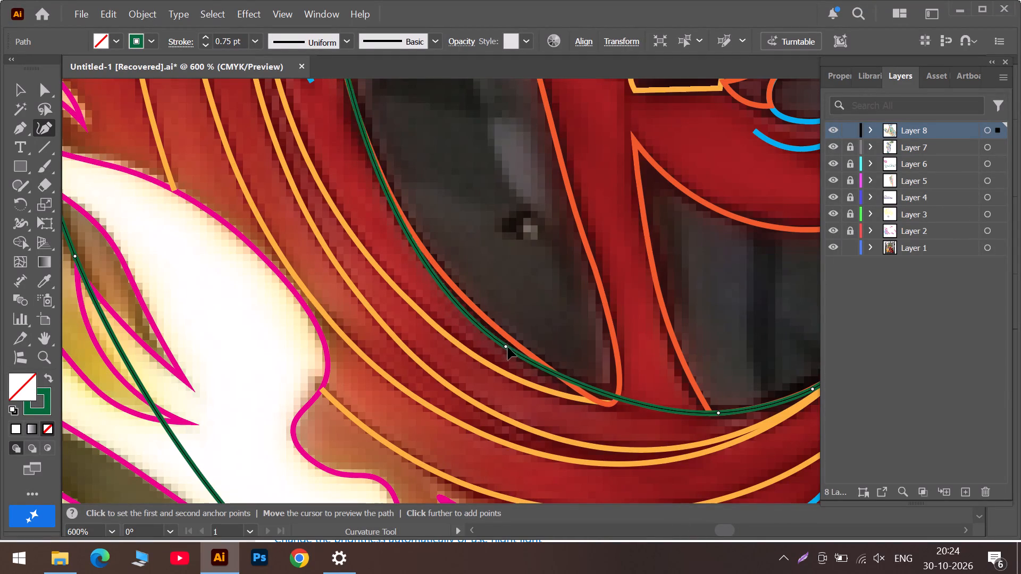
pyautogui.moveTo(508, 347); pyautogui.dragTo(504, 337)
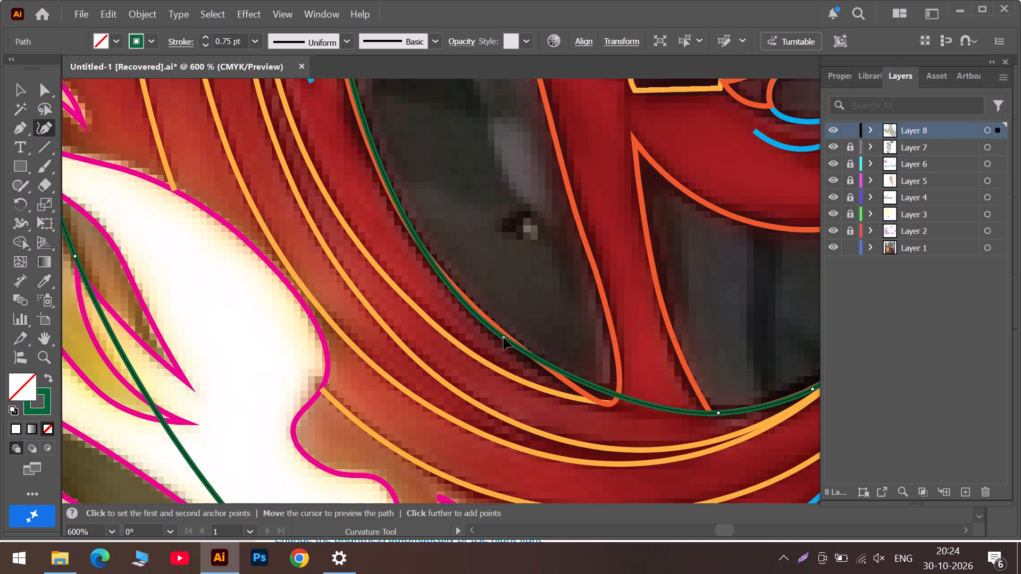
pyautogui.moveTo(504, 337); pyautogui.dragTo(505, 336)
# Add an inner-edge anchor at this gap's bottom tip and another midway along its lower orange-red edge.
pyautogui.moveTo(613, 394); pyautogui.dragTo(604, 403)
pyautogui.click(555, 376)
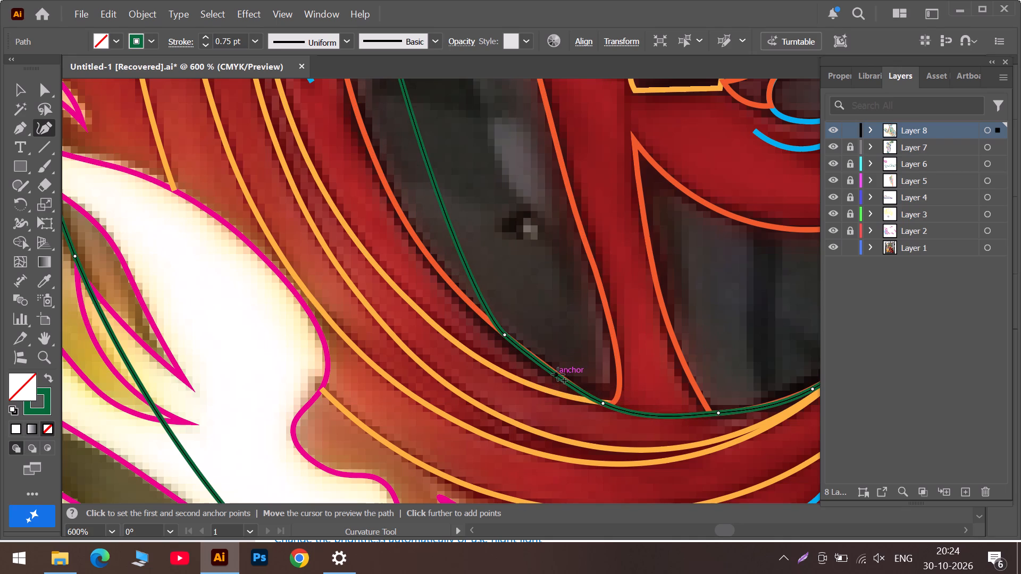
# Add an inner-edge anchor further up the gap's orange-red edge and nudge the anchor near the bottom tip onto the line.
pyautogui.scroll(6, 470, 333)
pyautogui.scroll(5, 443, 296)
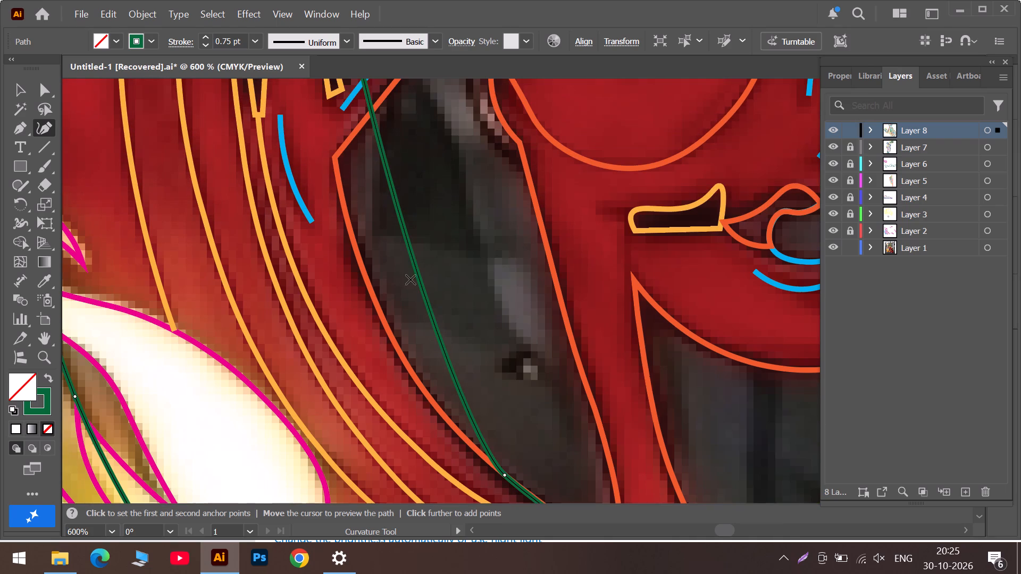
pyautogui.moveTo(411, 251); pyautogui.dragTo(388, 310)
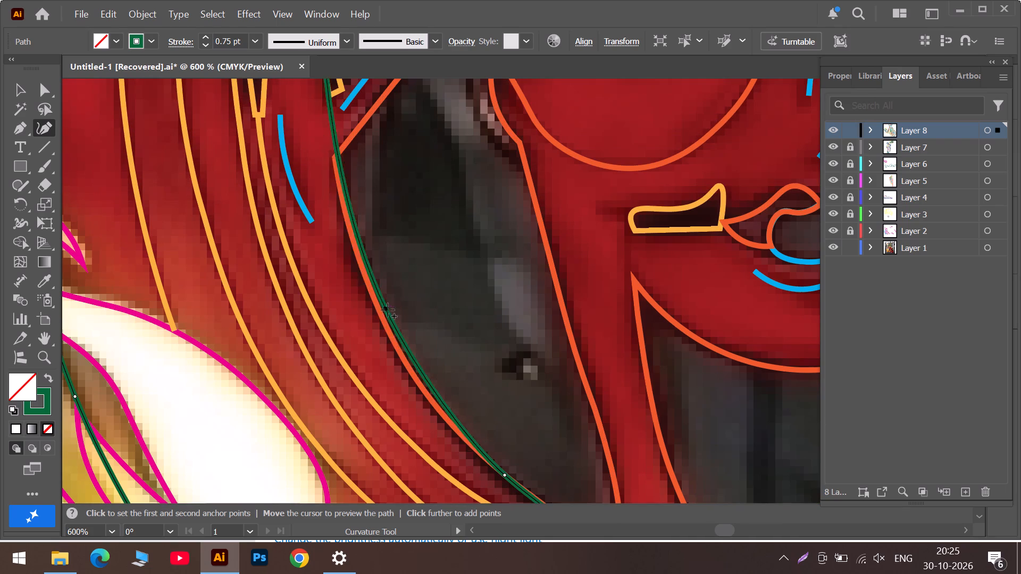
pyautogui.moveTo(388, 310); pyautogui.dragTo(443, 417)
pyautogui.scroll(-6, 474, 443)
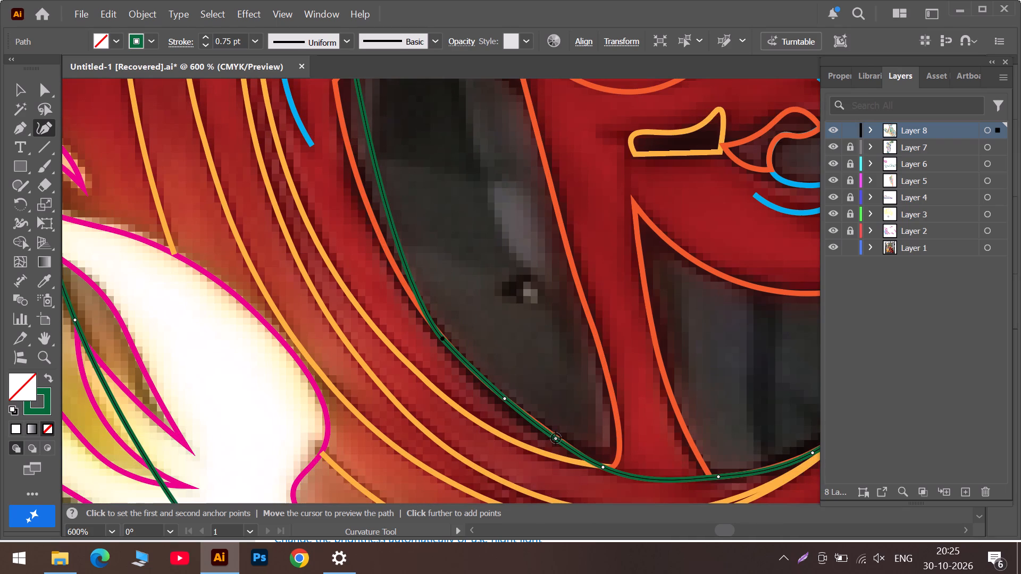
pyautogui.click(556, 438)
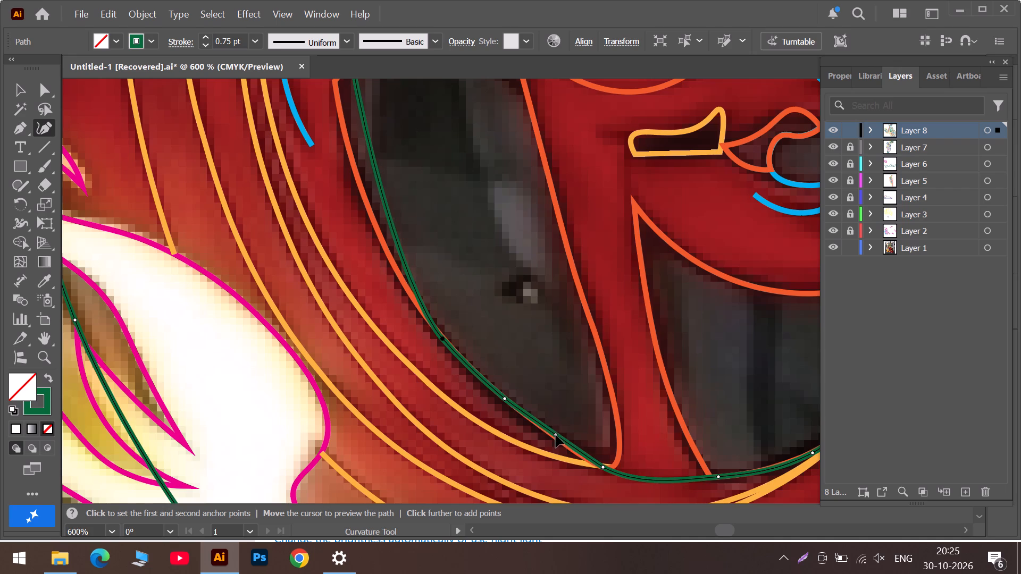
# Add an inner-edge anchor at the gap's upper outer corner and another below it along the orange-red edge.
pyautogui.scroll(6, 355, 303)
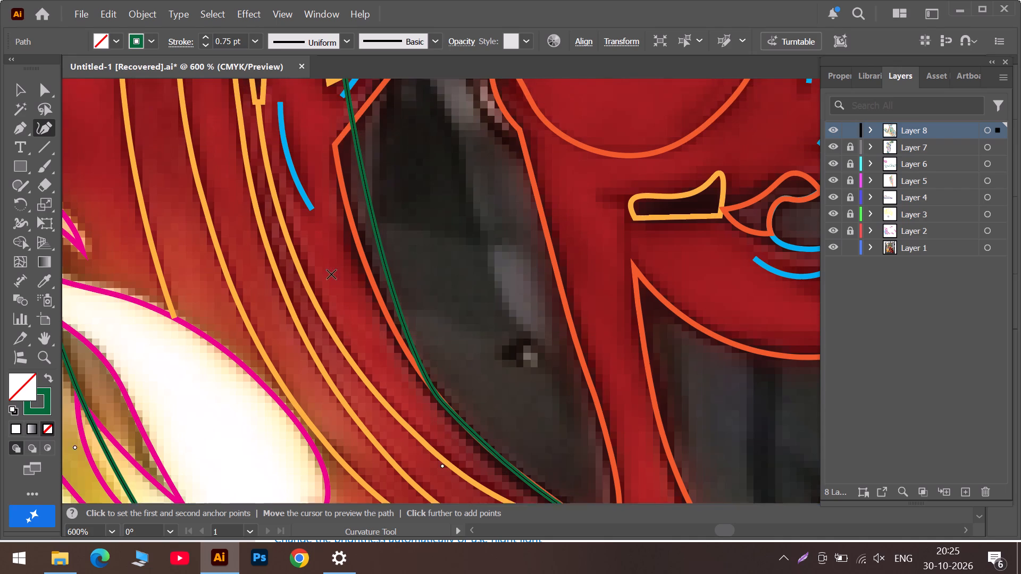
pyautogui.moveTo(353, 128); pyautogui.dragTo(337, 161)
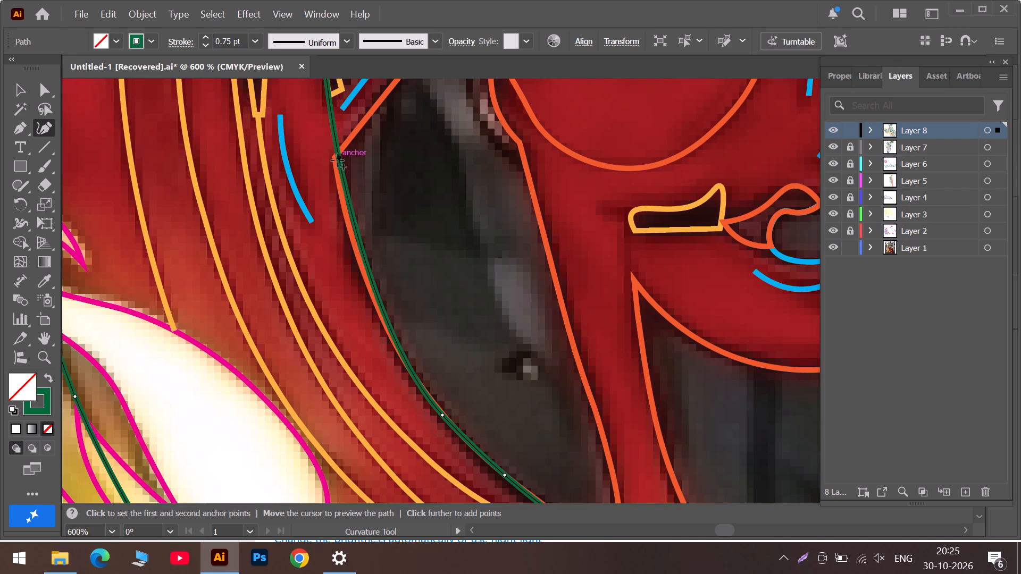
pyautogui.moveTo(337, 161); pyautogui.dragTo(335, 165)
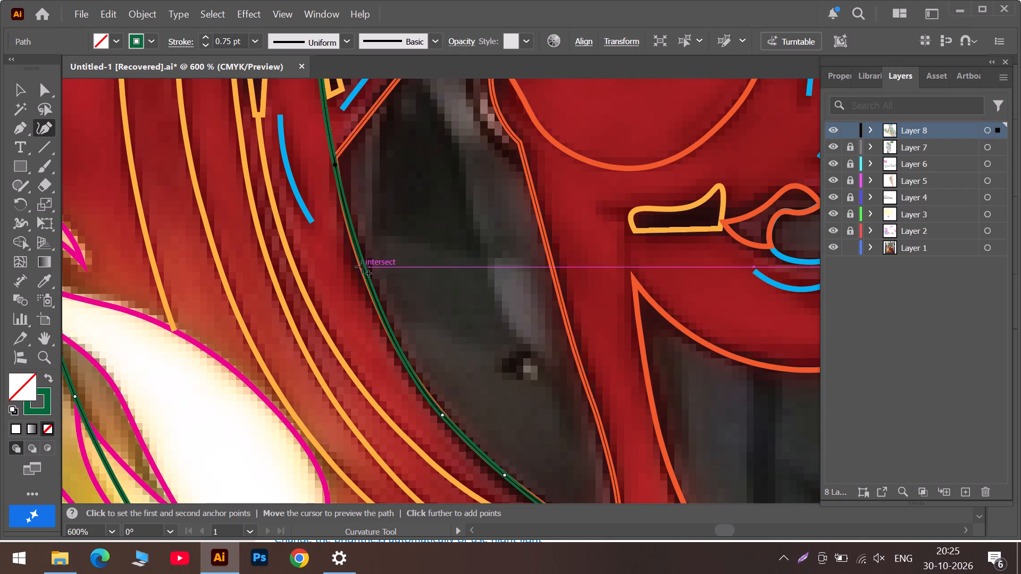
pyautogui.click(363, 267)
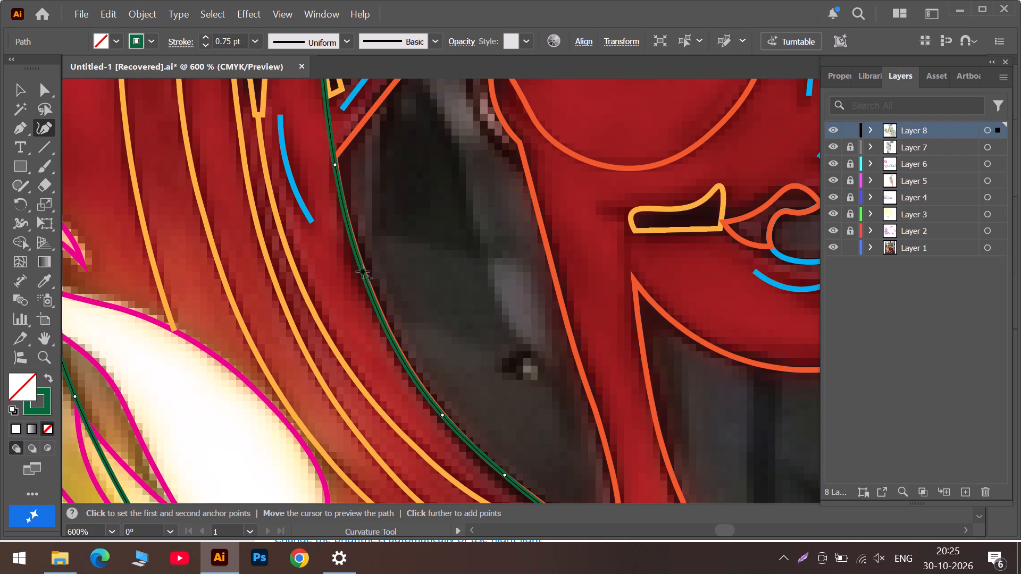
# Move the inner-edge anchor to the black gap's upper yellow-orange corner below the flame and add an anchor midway down that edge.
pyautogui.scroll(6, 355, 254)
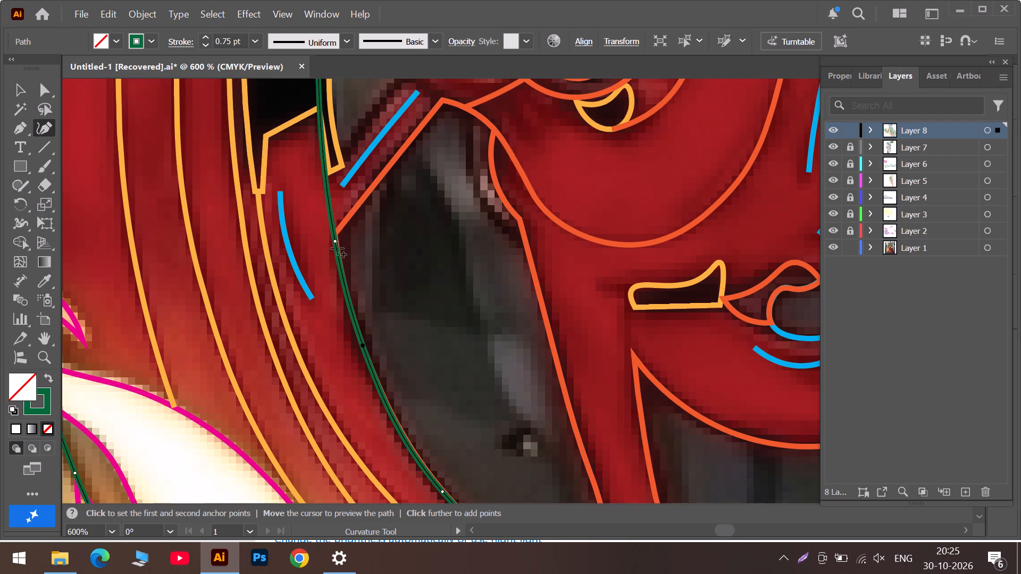
pyautogui.scroll(18, 327, 242)
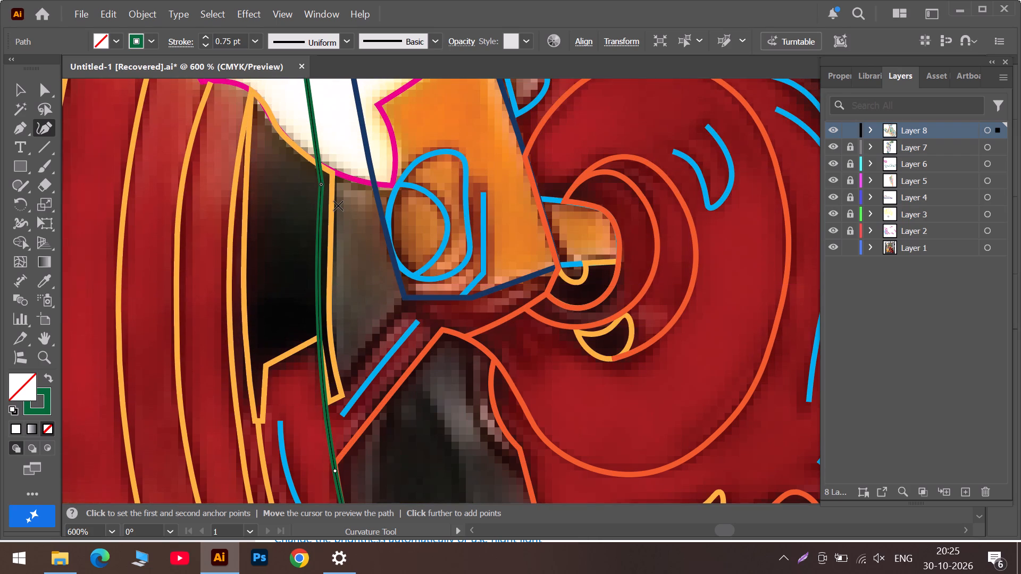
pyautogui.scroll(6, 338, 206)
pyautogui.scroll(-3, 336, 208)
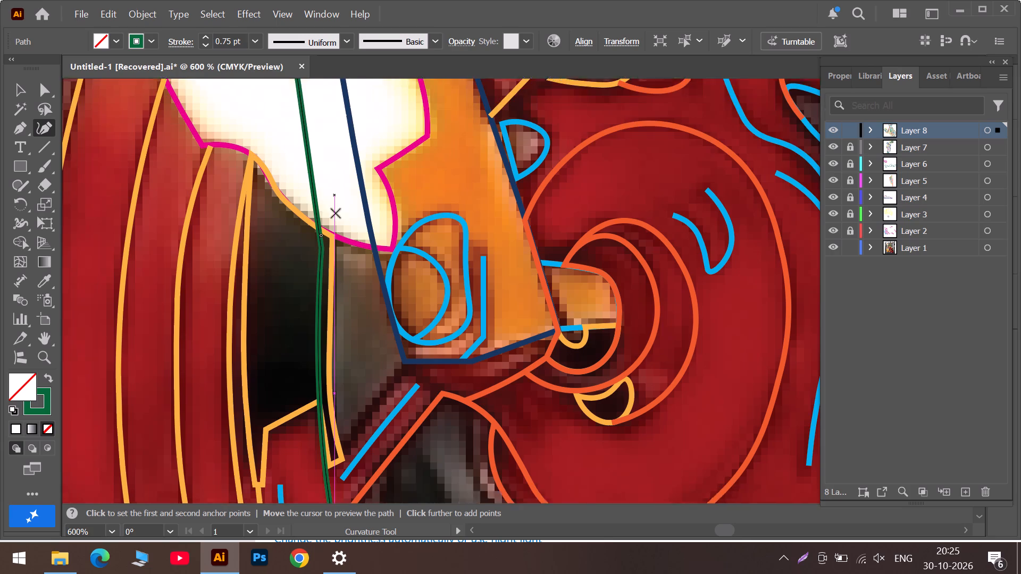
pyautogui.scroll(-4, 336, 213)
pyautogui.keyDown('alt'); pyautogui.scroll(-2, 337, 400); pyautogui.keyUp('alt')
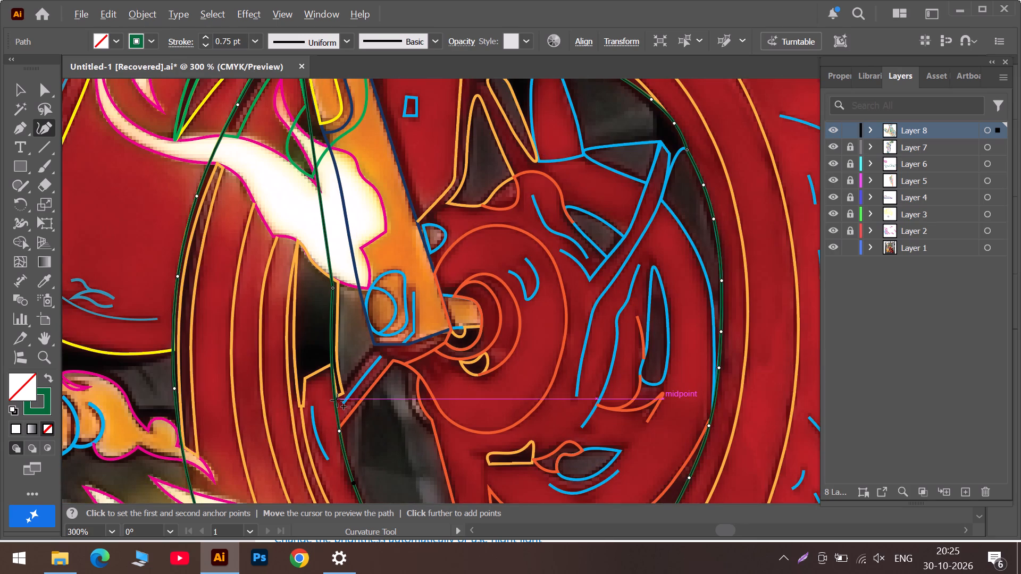
pyautogui.keyDown('alt'); pyautogui.scroll(2, 337, 401); pyautogui.keyUp('alt')
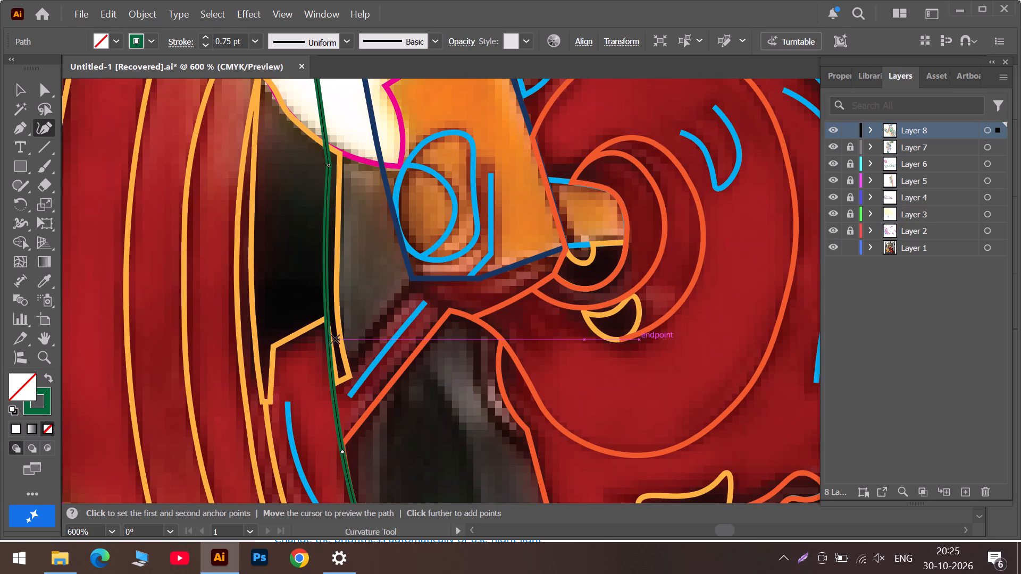
pyautogui.moveTo(330, 162); pyautogui.dragTo(330, 162)
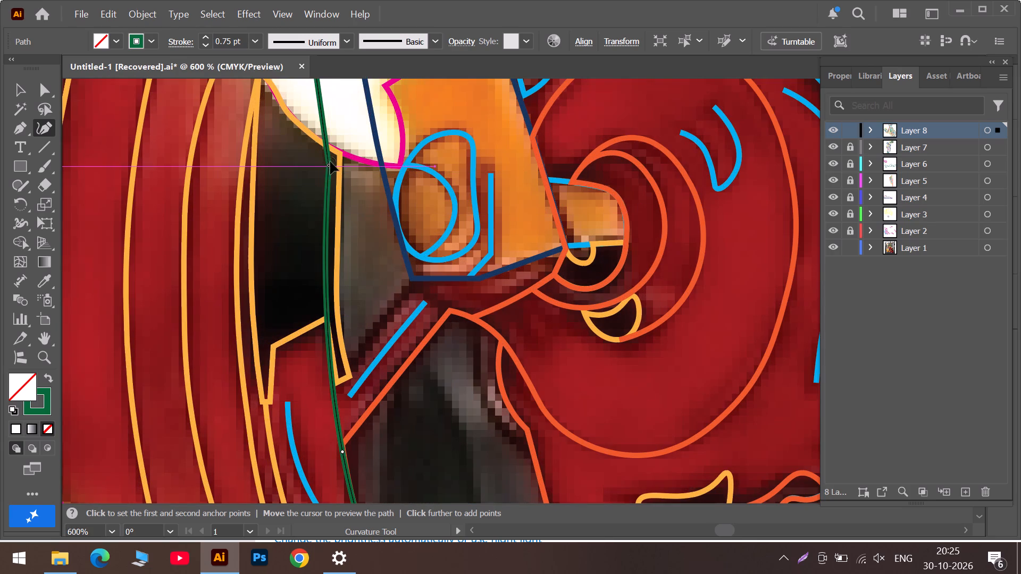
pyautogui.moveTo(330, 162); pyautogui.dragTo(340, 153)
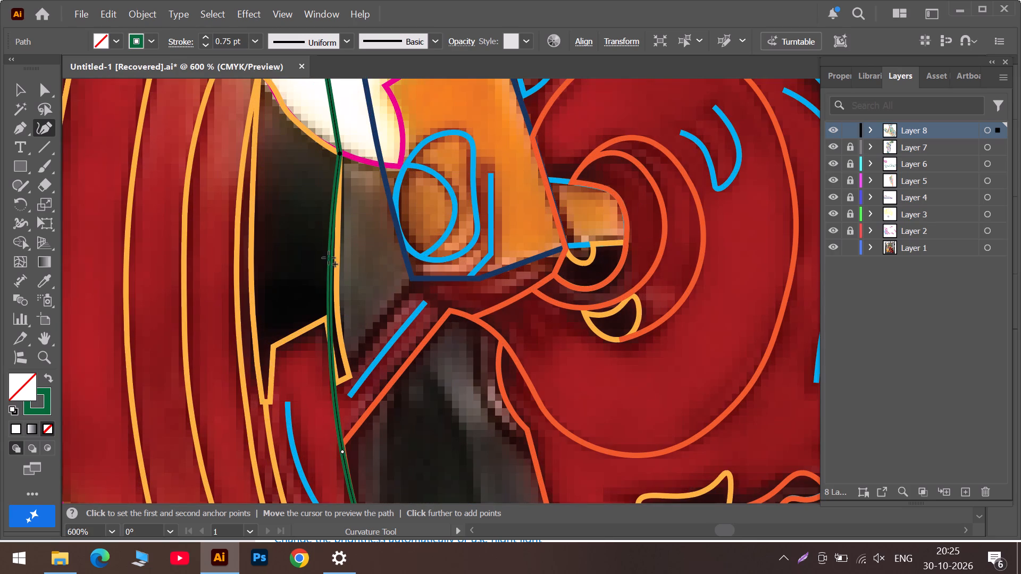
pyautogui.moveTo(331, 259); pyautogui.dragTo(336, 271)
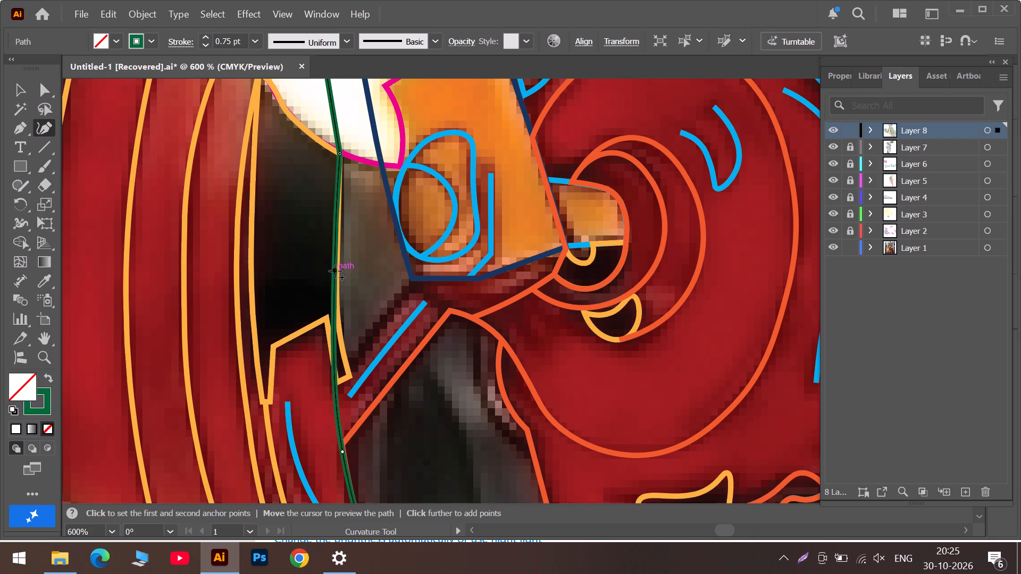
pyautogui.moveTo(336, 271); pyautogui.dragTo(337, 277)
# Add a corner anchor at the yellow-orange outline's bottom tip beside the fork and another anchor just above it on the same edge.
pyautogui.scroll(-5, 337, 320)
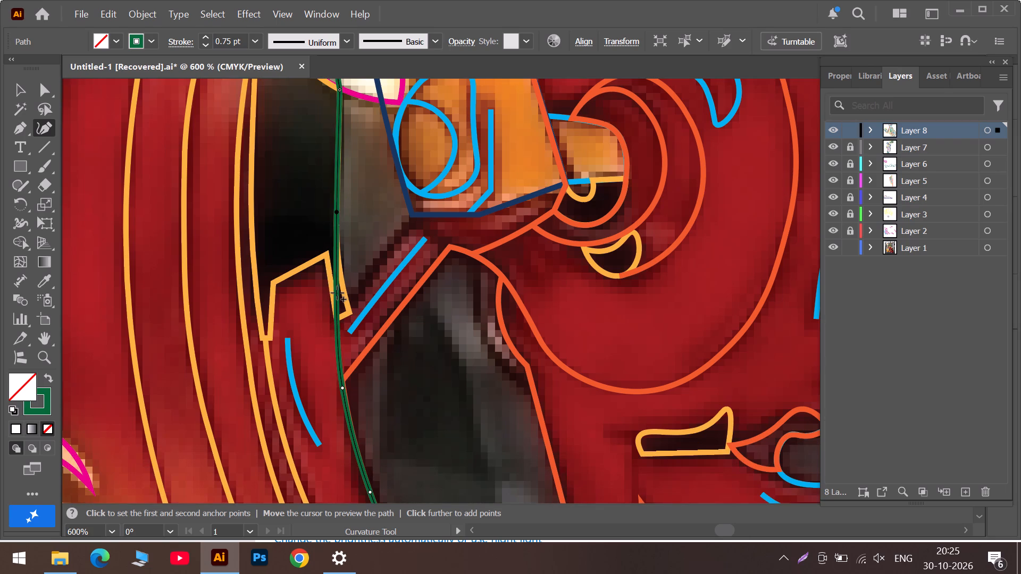
pyautogui.moveTo(337, 291); pyautogui.dragTo(348, 314)
pyautogui.doubleClick(348, 314)
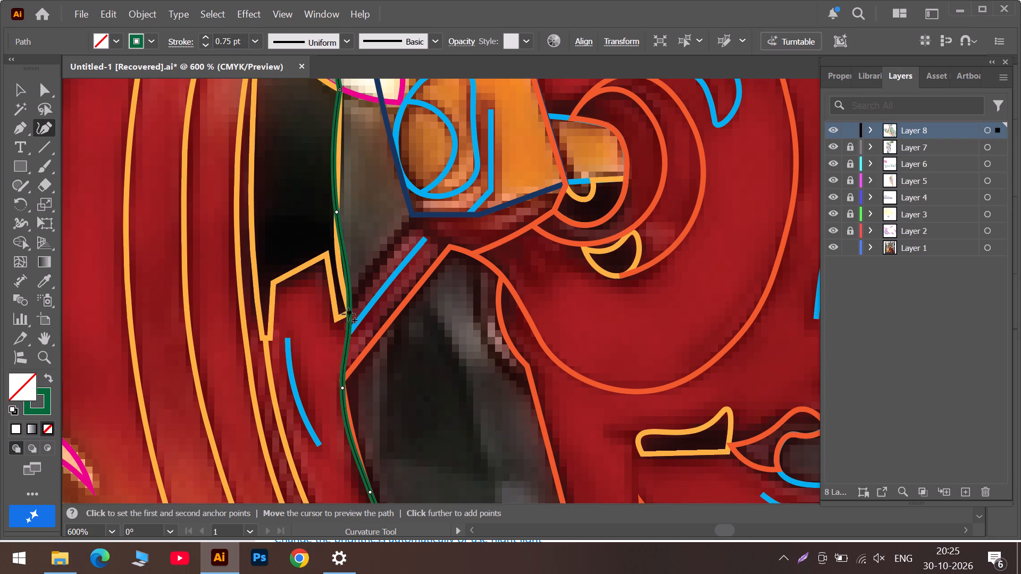
pyautogui.click(348, 314)
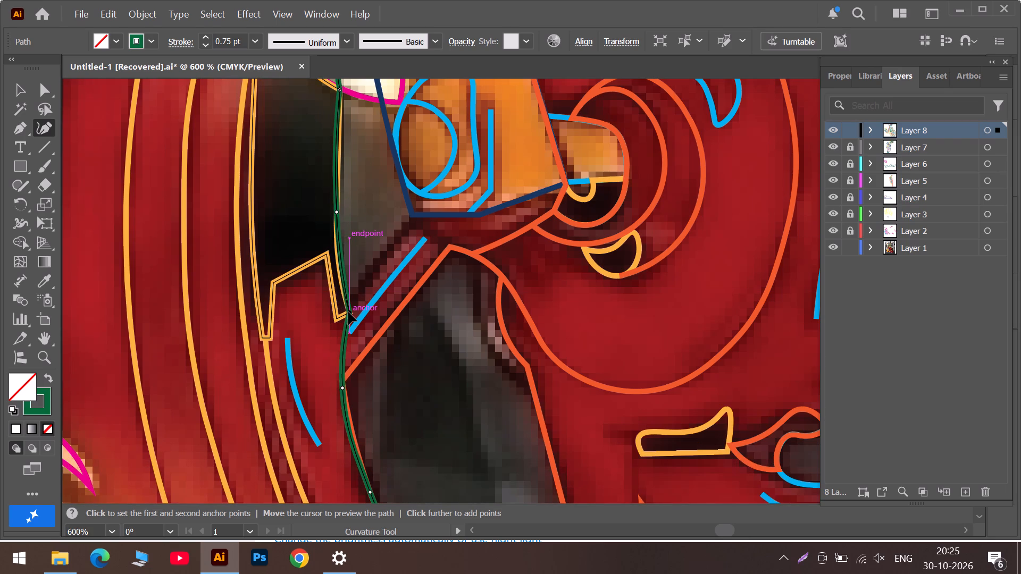
pyautogui.moveTo(339, 243); pyautogui.dragTo(339, 244)
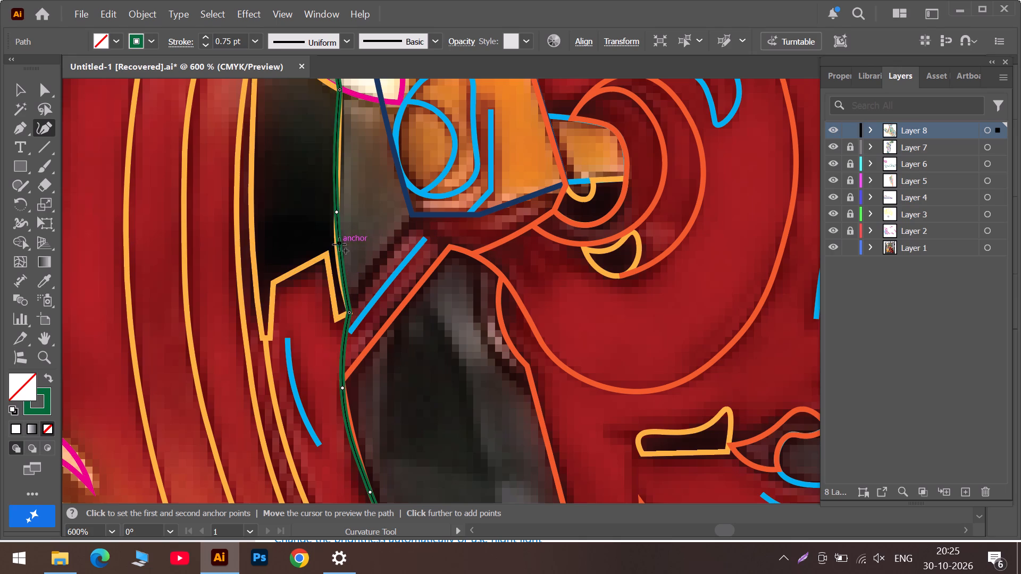
pyautogui.moveTo(339, 244); pyautogui.dragTo(338, 258)
# Start a new dark green path between the tire's two yellow-orange ring lines, tracing an irregular patch's jagged inner edge to its bottom tip.
pyautogui.scroll(6, 332, 200)
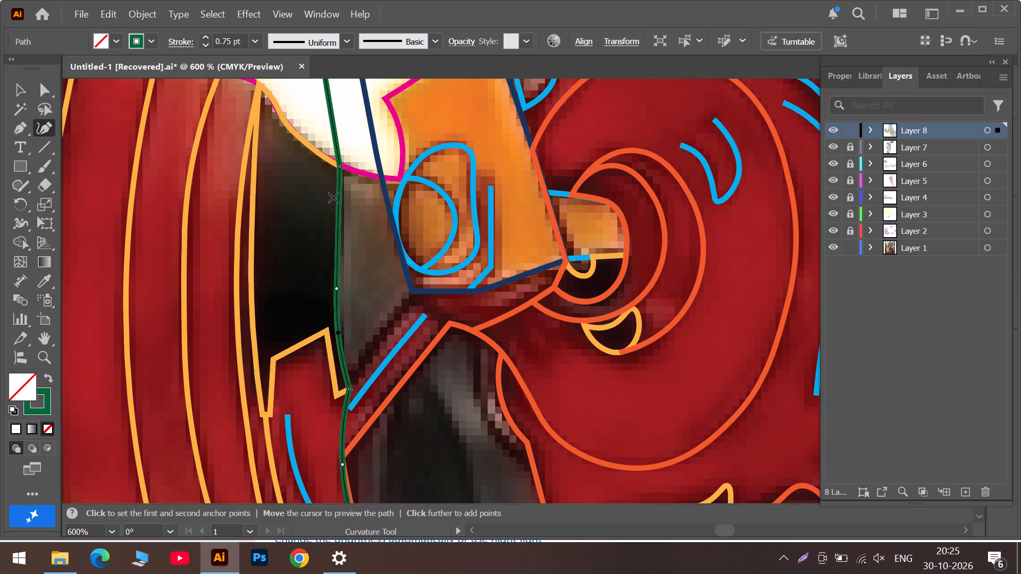
pyautogui.scroll(-6, 363, 311)
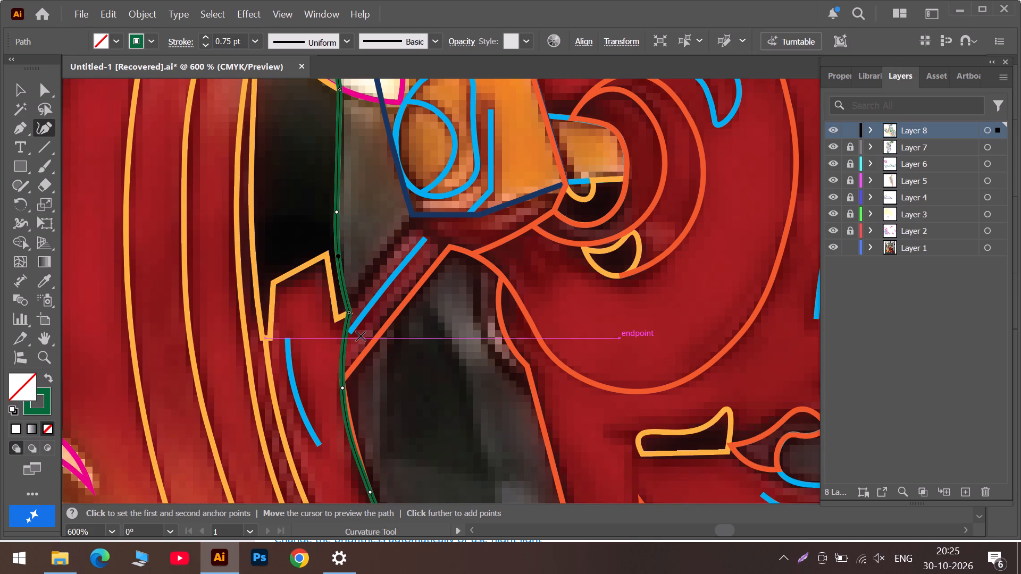
pyautogui.keyDown('alt'); pyautogui.scroll(-3, 361, 336); pyautogui.keyUp('alt')
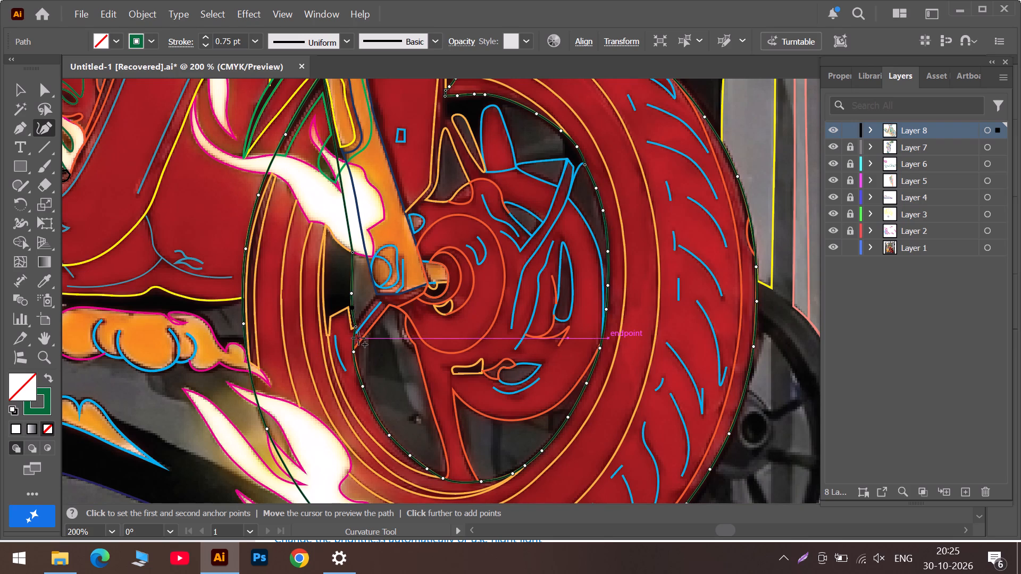
pyautogui.keyDown('alt'); pyautogui.scroll(-2, 358, 338); pyautogui.keyUp('alt')
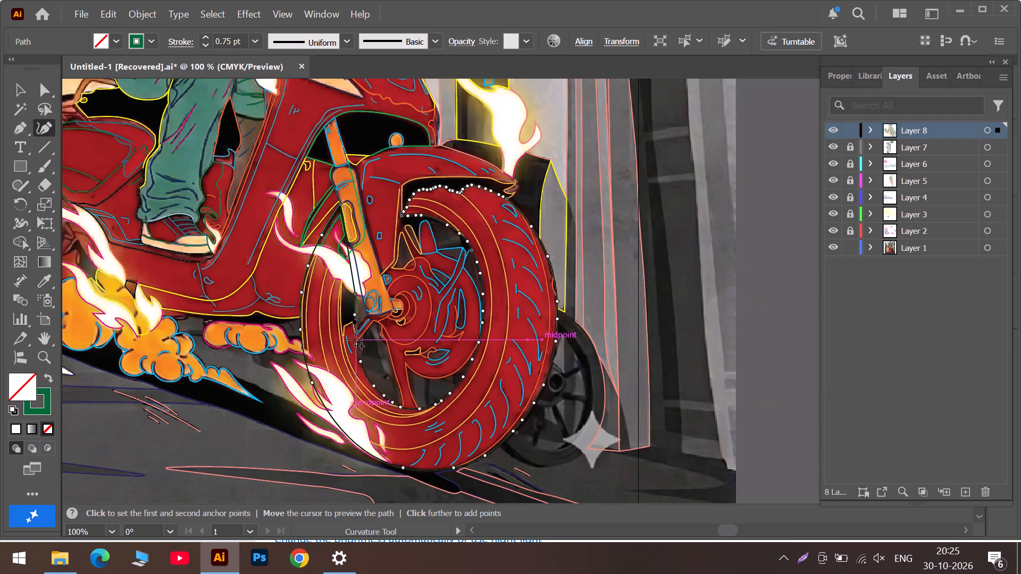
pyautogui.keyDown('alt'); pyautogui.scroll(-1, 355, 340); pyautogui.keyUp('alt')
pyautogui.keyDown('alt'); pyautogui.scroll(2, 451, 351); pyautogui.keyUp('alt')
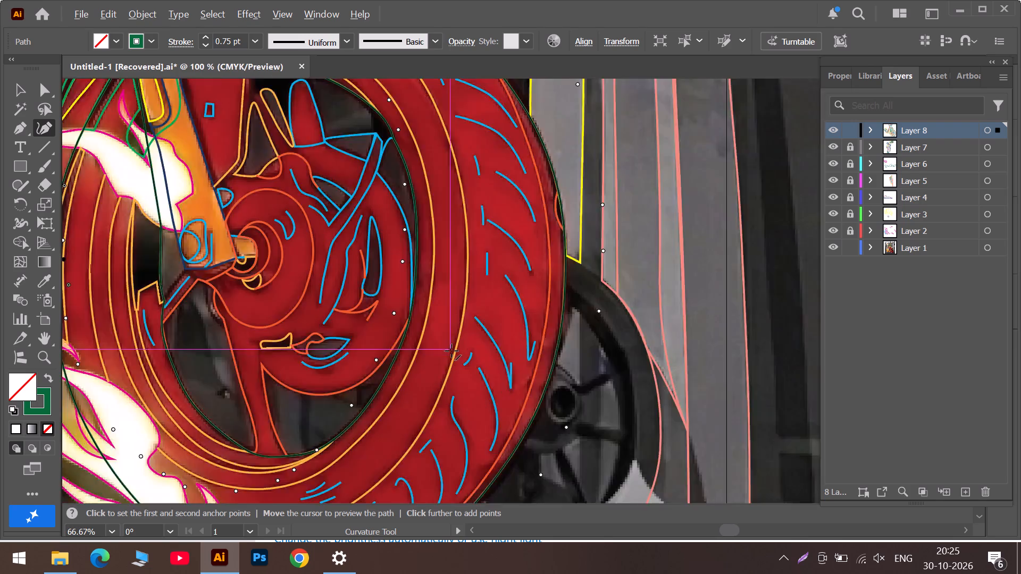
pyautogui.keyDown('alt'); pyautogui.scroll(3, 451, 351); pyautogui.keyUp('alt')
pyautogui.keyDown('alt'); pyautogui.scroll(-1, 451, 350); pyautogui.keyUp('alt')
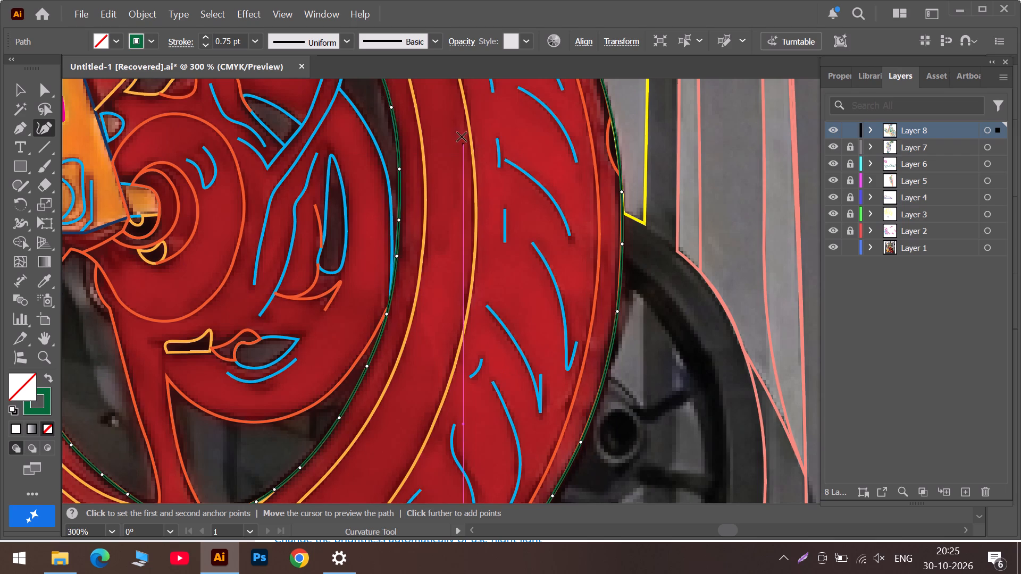
pyautogui.click(457, 123)
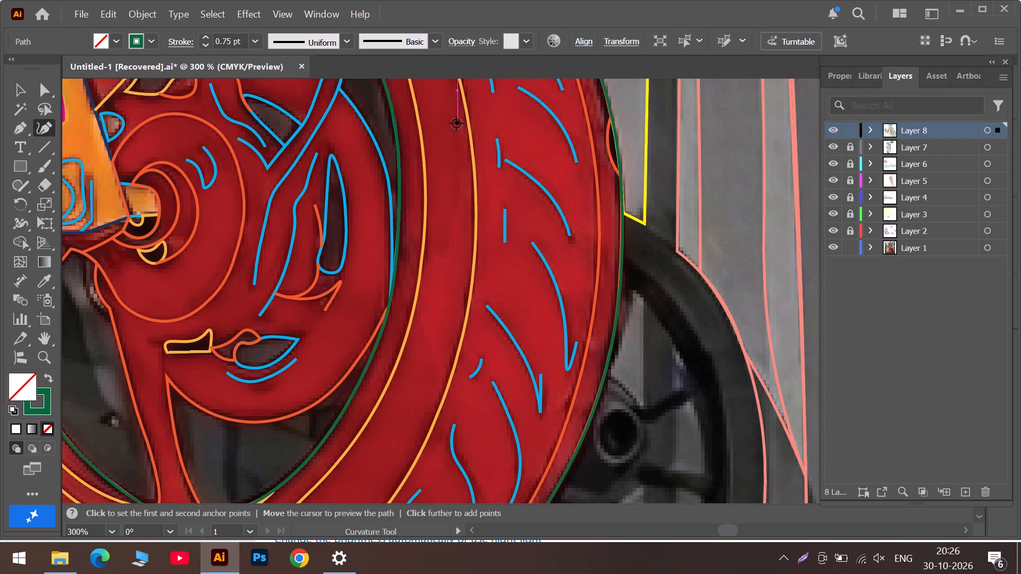
pyautogui.click(461, 183)
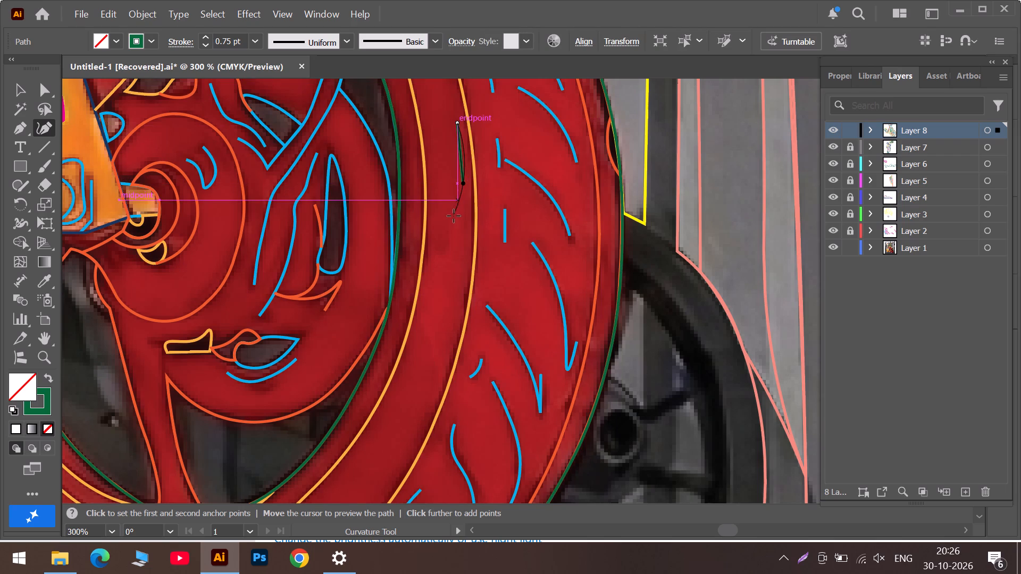
pyautogui.click(453, 219)
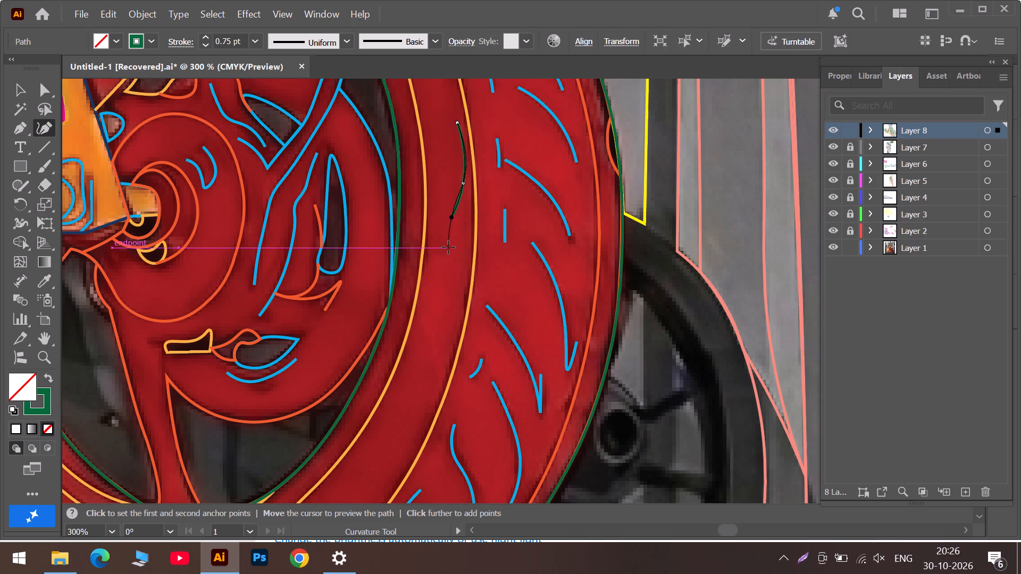
pyautogui.click(448, 247)
pyautogui.click(428, 242)
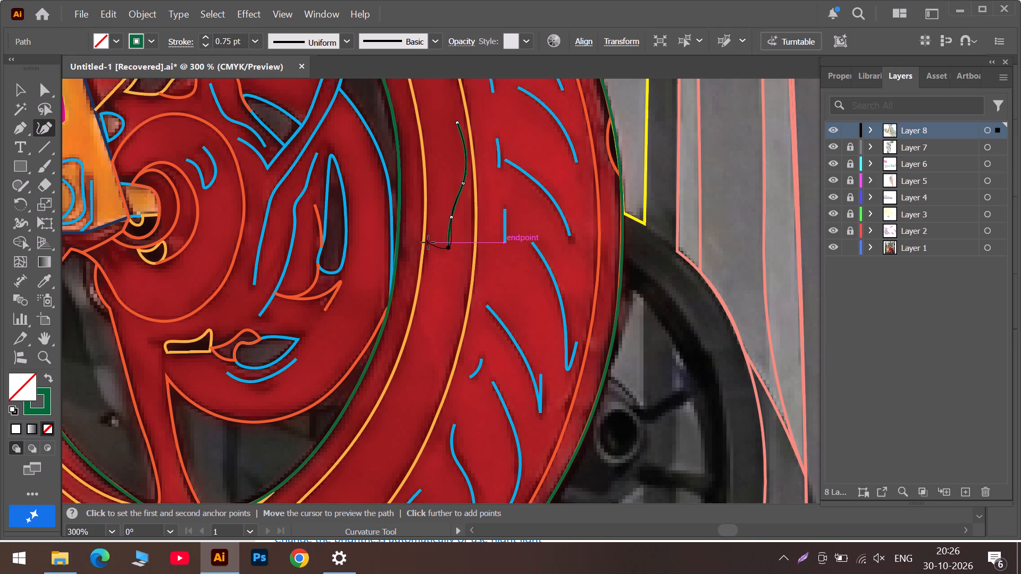
pyautogui.click(417, 318)
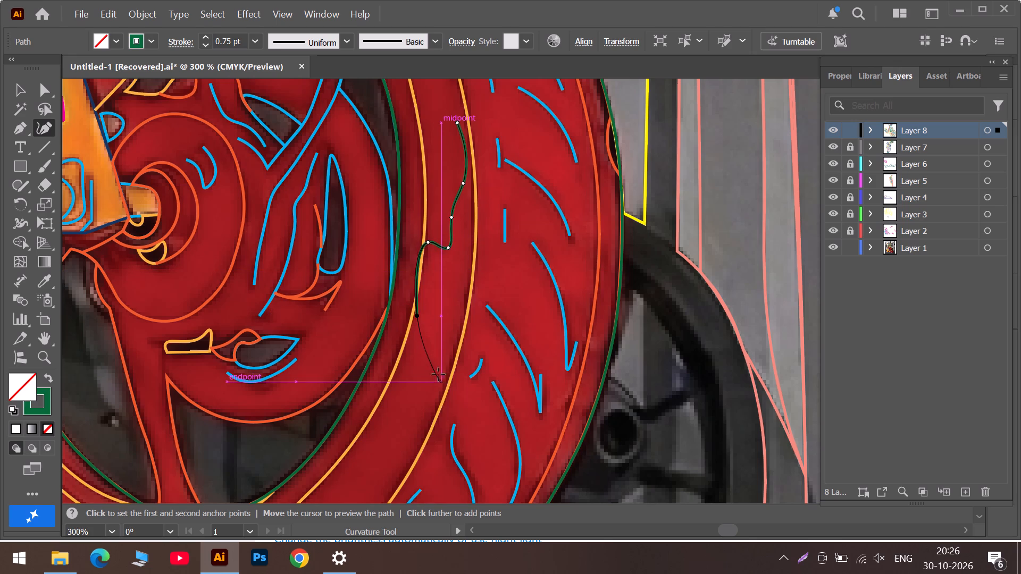
pyautogui.click(429, 353)
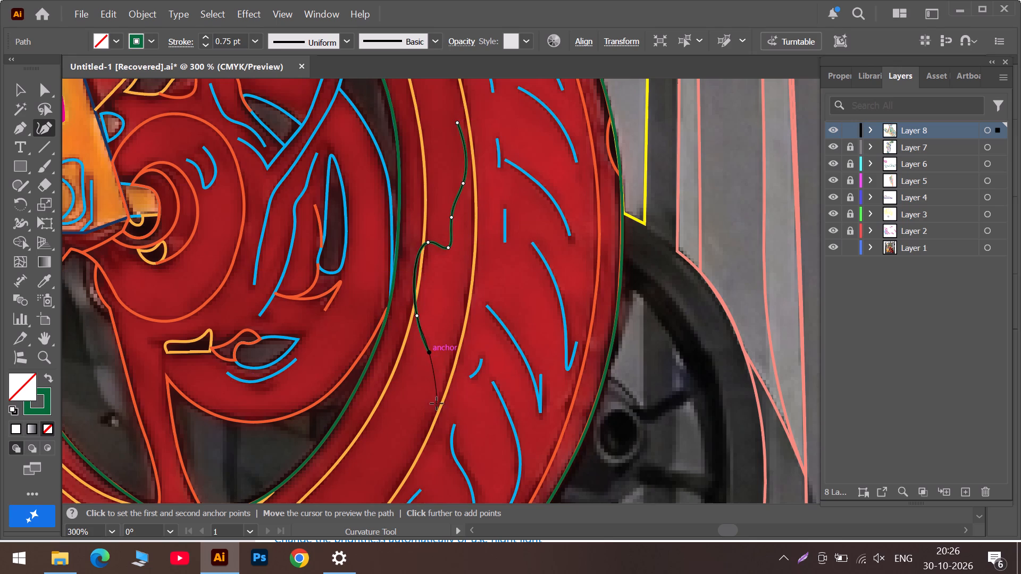
pyautogui.click(439, 377)
pyautogui.click(429, 405)
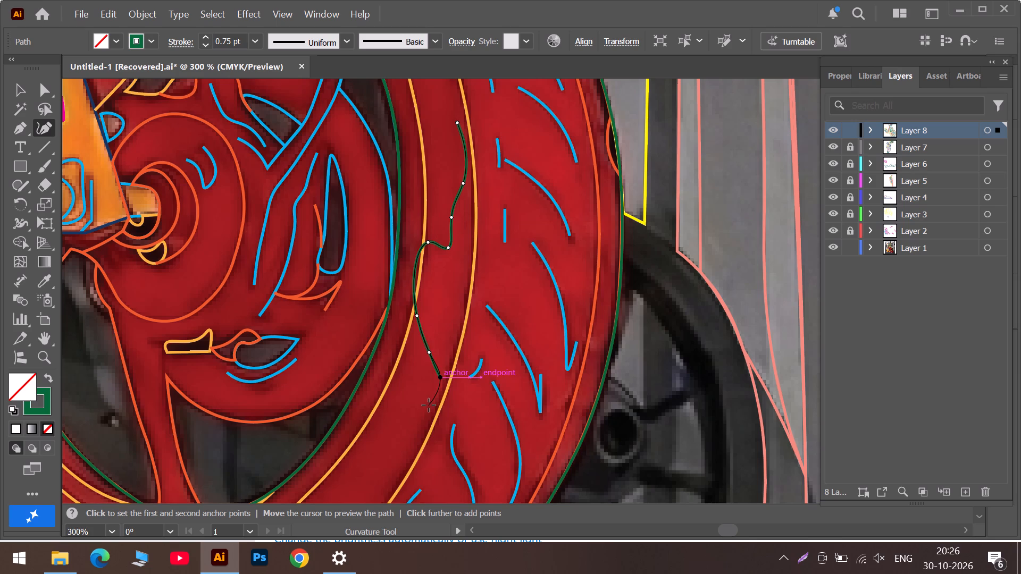
# Trace the patch's outer edge back up along the outer yellow-orange ring line and close the path at its starting anchor.
pyautogui.click(458, 319)
pyautogui.click(467, 207)
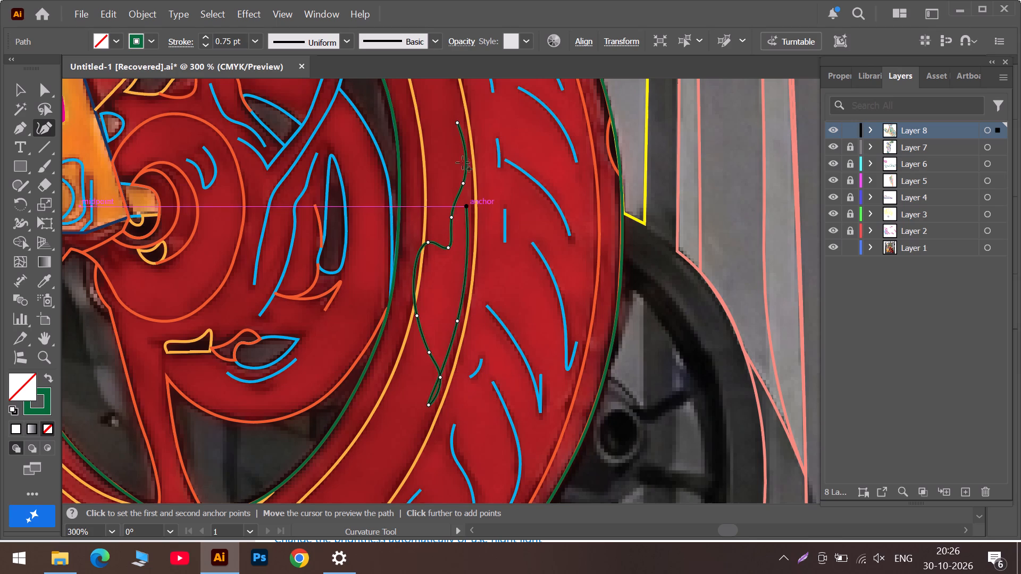
pyautogui.click(458, 120)
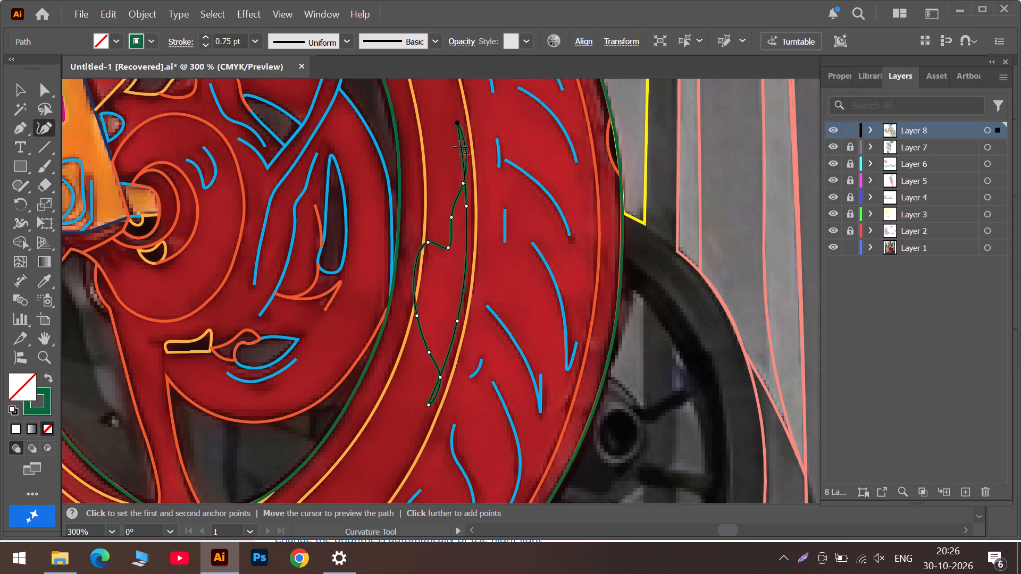
# Add an anchor just below the patch's top tip and move the next outer-edge anchor down onto the outer yellow-orange ring line.
pyautogui.moveTo(461, 148); pyautogui.dragTo(468, 128)
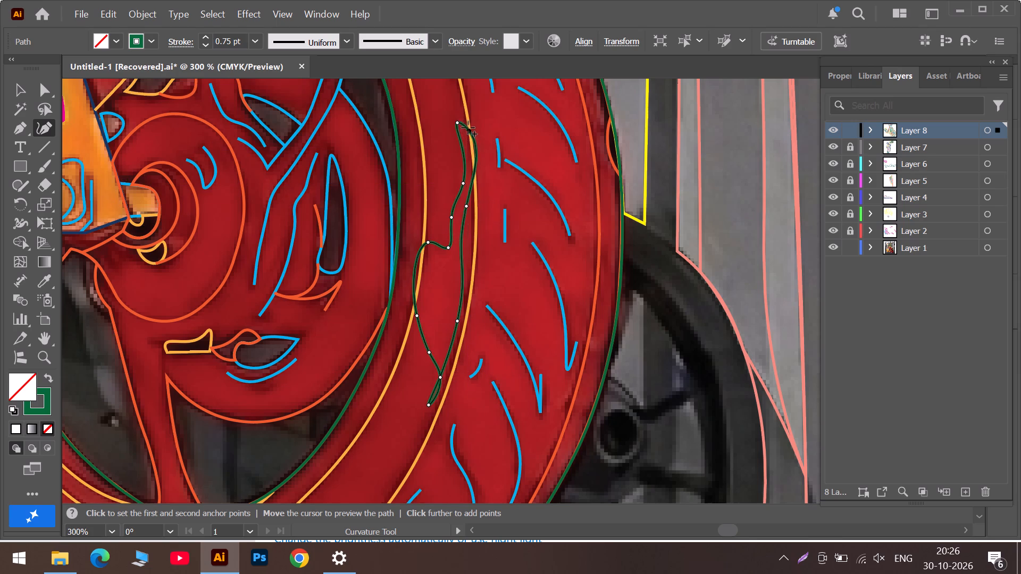
pyautogui.moveTo(468, 128); pyautogui.dragTo(470, 144)
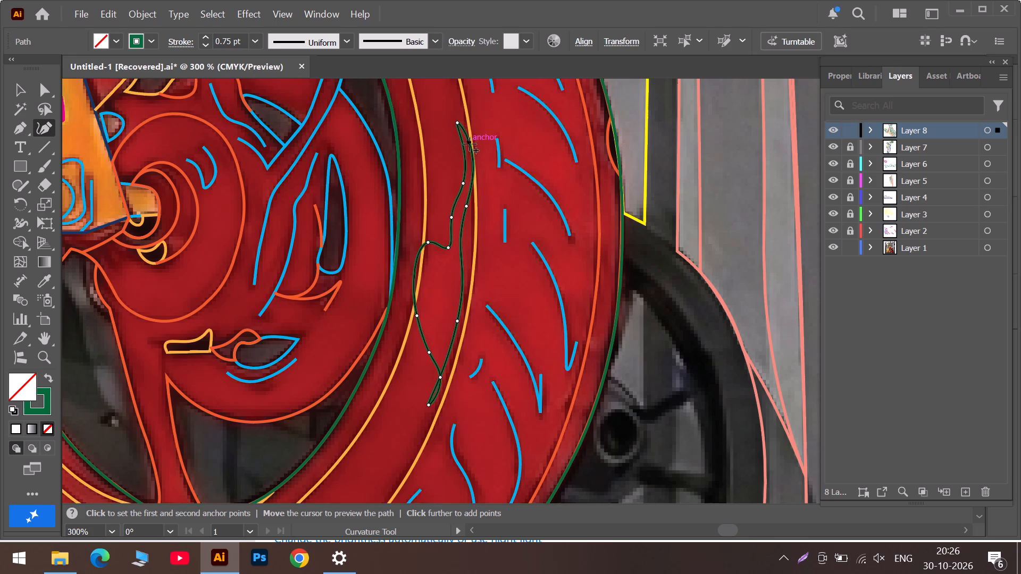
pyautogui.moveTo(470, 144); pyautogui.dragTo(470, 146)
pyautogui.moveTo(465, 207); pyautogui.dragTo(472, 225)
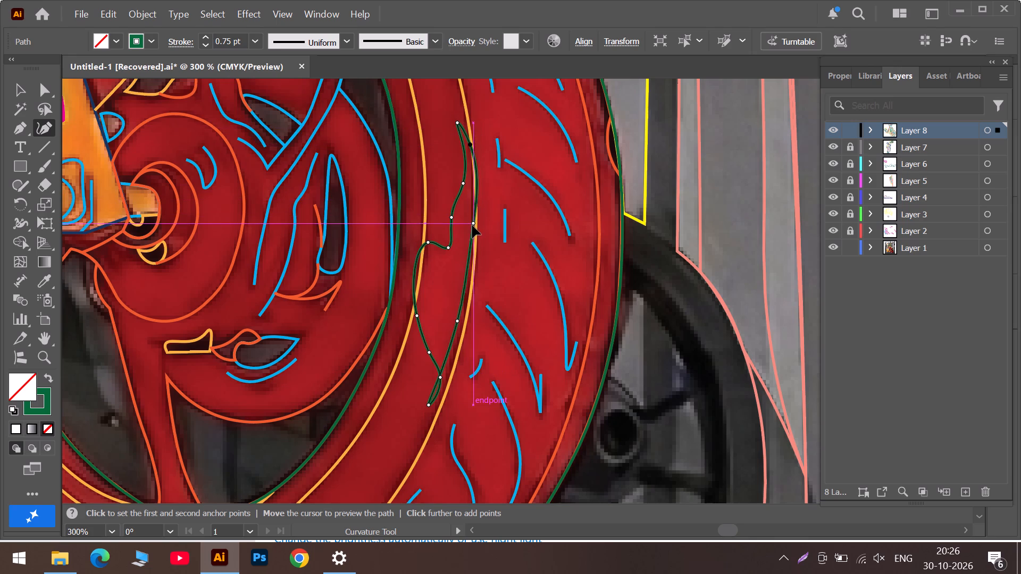
pyautogui.moveTo(472, 225); pyautogui.dragTo(475, 251)
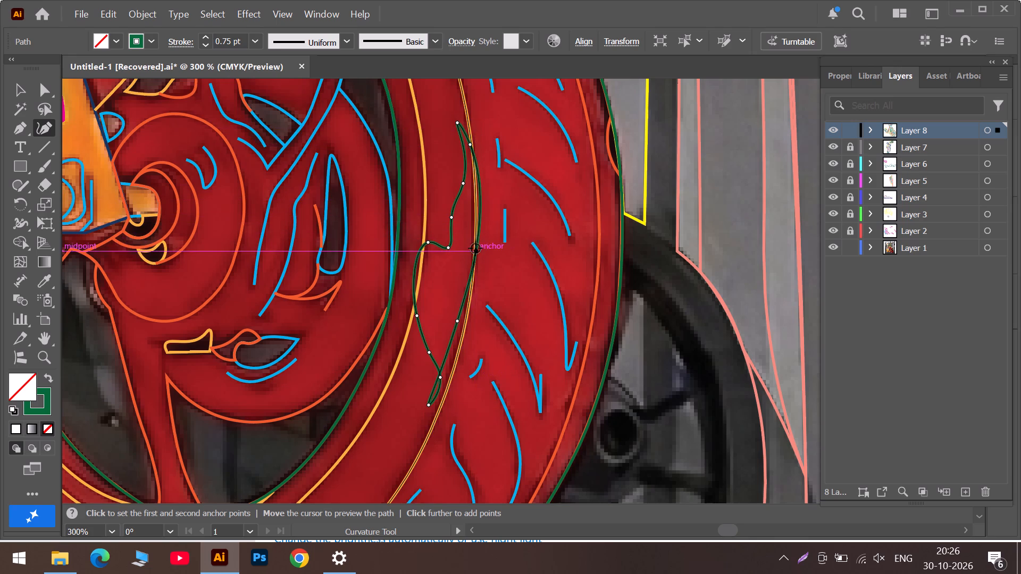
# Add two anchors between these outer-edge anchors and position both on the outer yellow-orange ring line.
pyautogui.moveTo(481, 187); pyautogui.dragTo(475, 195)
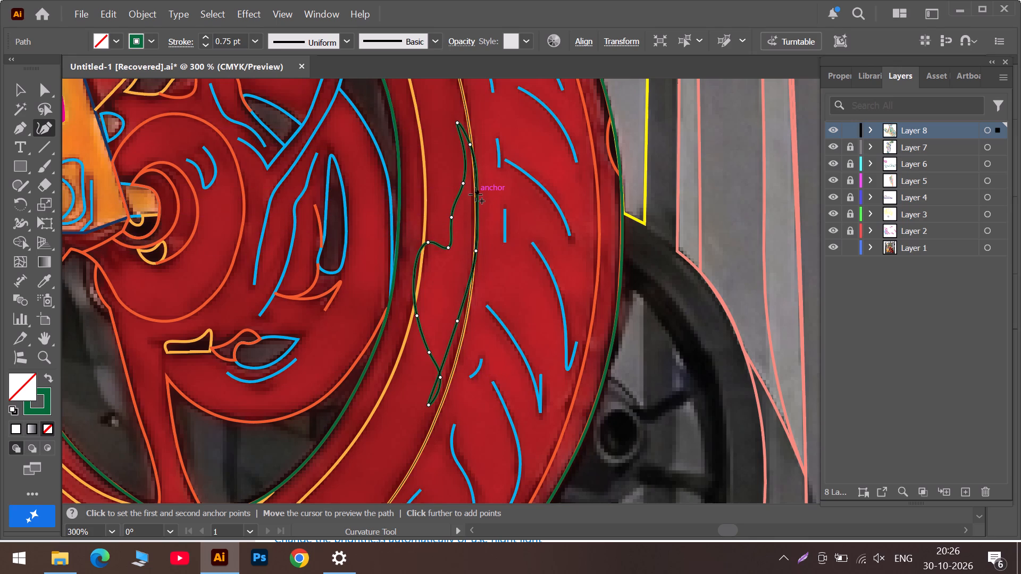
pyautogui.moveTo(475, 195); pyautogui.dragTo(478, 204)
pyautogui.moveTo(475, 164); pyautogui.dragTo(473, 174)
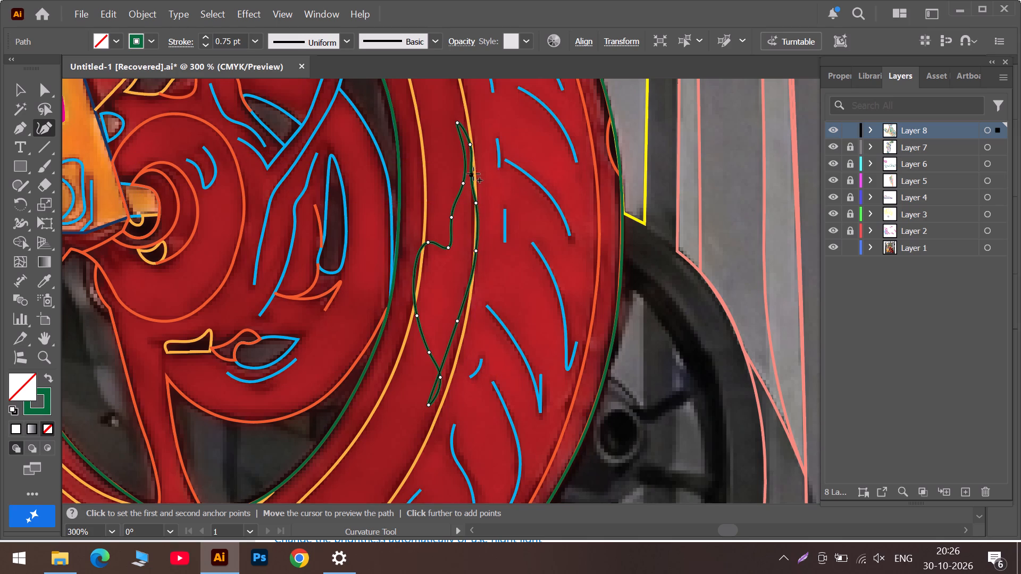
pyautogui.moveTo(473, 174); pyautogui.dragTo(475, 170)
# Move the patch's lower outer-edge anchor outward onto the outer yellow-orange ring line.
pyautogui.scroll(-5, 468, 247)
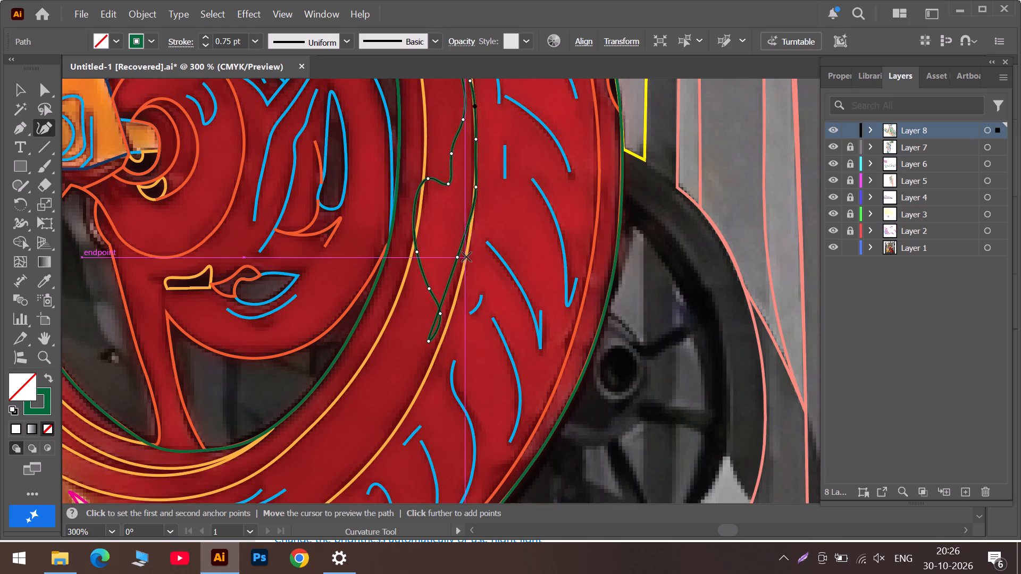
pyautogui.moveTo(458, 256); pyautogui.dragTo(467, 255)
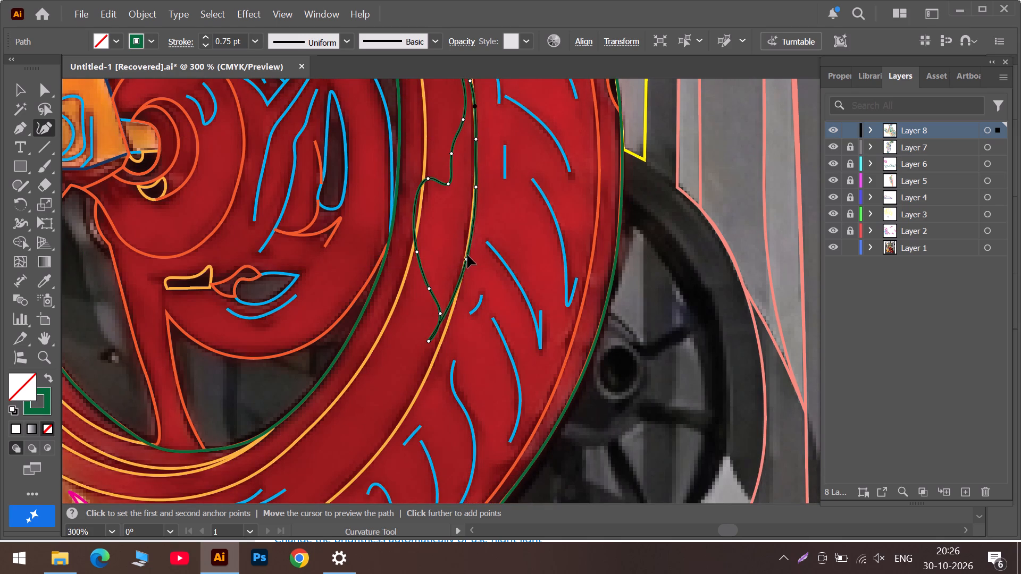
# Fit the patch's lower outer-edge anchors and its bottom tip onto the outer yellow-orange ring line.
pyautogui.moveTo(467, 255); pyautogui.dragTo(473, 226)
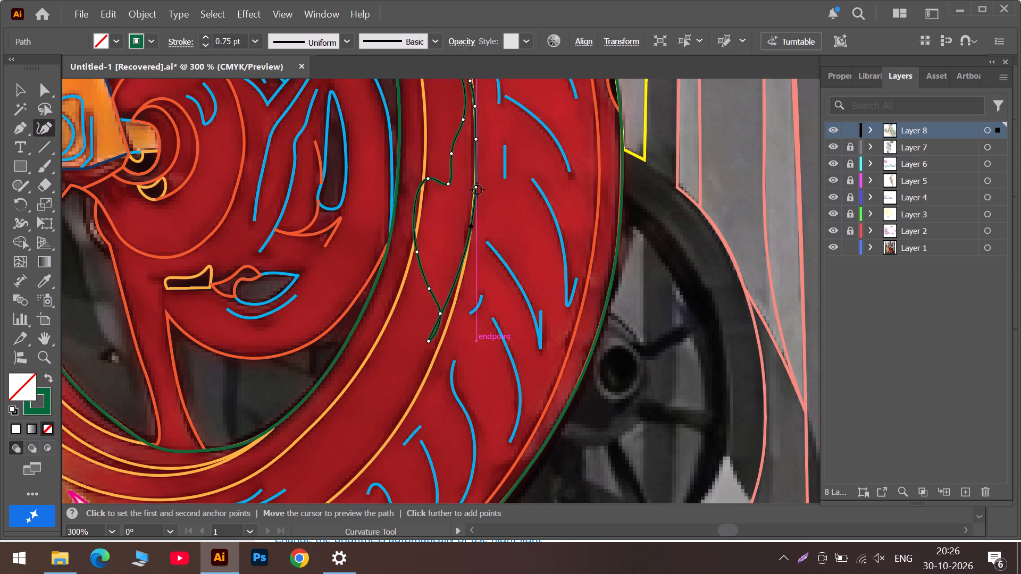
pyautogui.moveTo(476, 188); pyautogui.dragTo(473, 193)
pyautogui.scroll(-2, 448, 297)
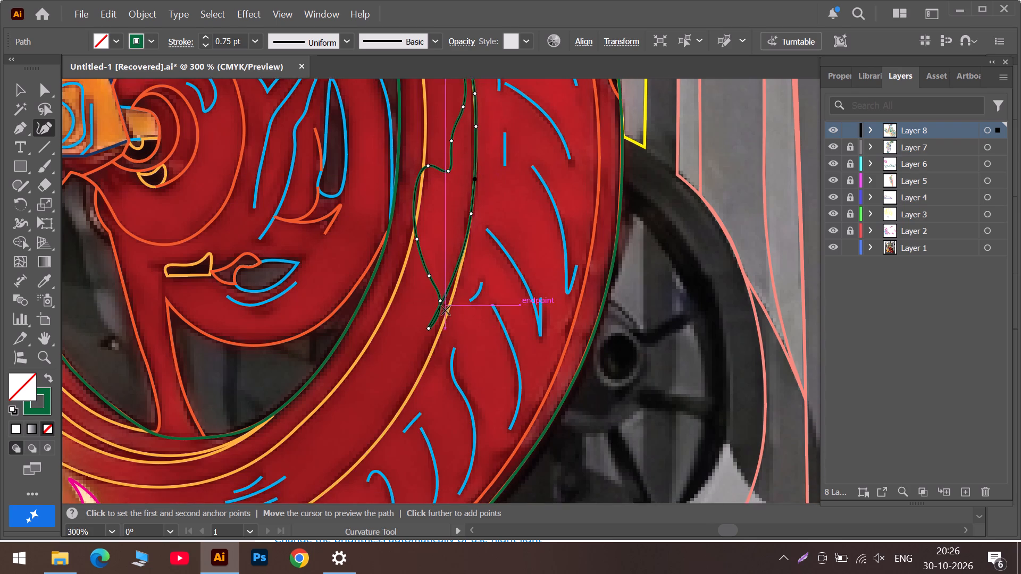
pyautogui.moveTo(430, 315); pyautogui.dragTo(432, 317)
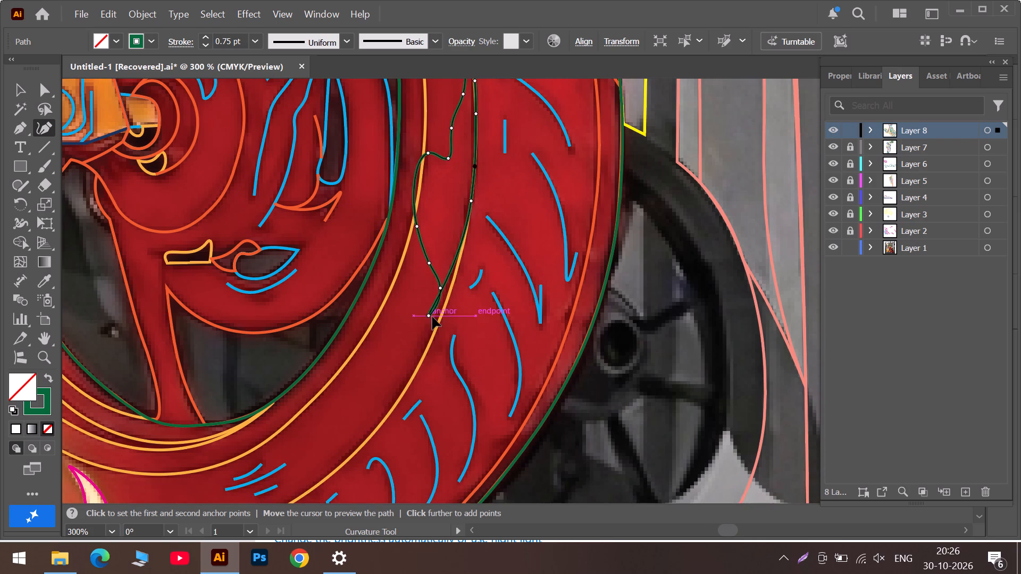
pyautogui.moveTo(432, 317); pyautogui.dragTo(439, 325)
pyautogui.scroll(7, 446, 131)
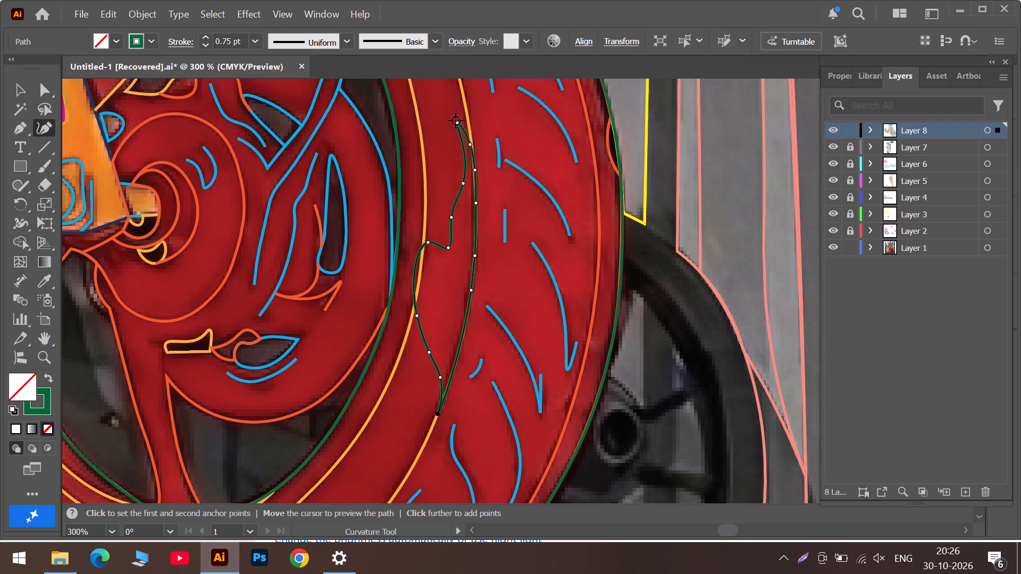
# Make the patch's two inner-edge corners sharp on the inner yellow-orange ring line and add an anchor between them on that line.
pyautogui.click(456, 121)
pyautogui.doubleClick(429, 242)
pyautogui.moveTo(429, 242); pyautogui.dragTo(423, 242)
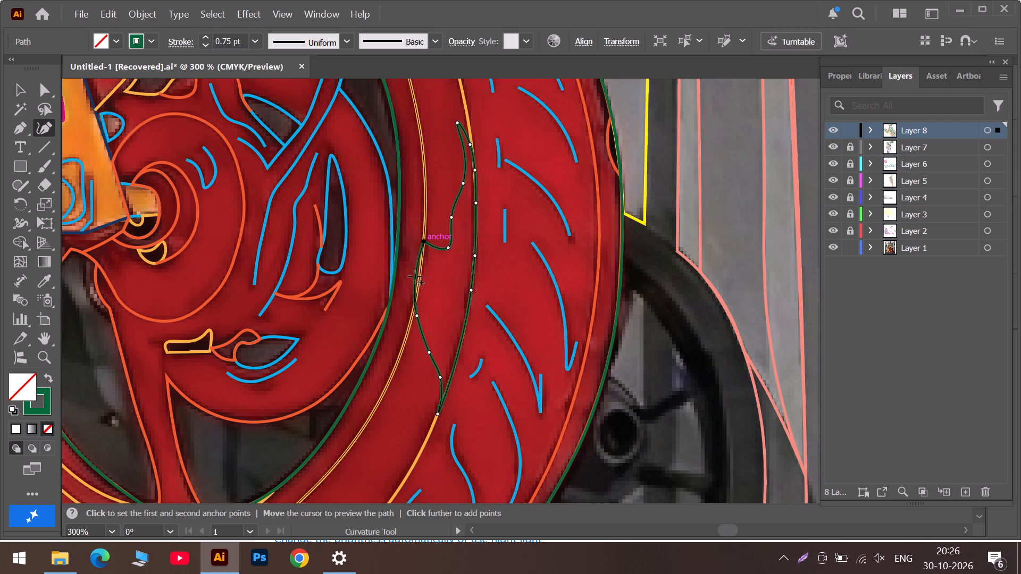
pyautogui.tripleClick(415, 318)
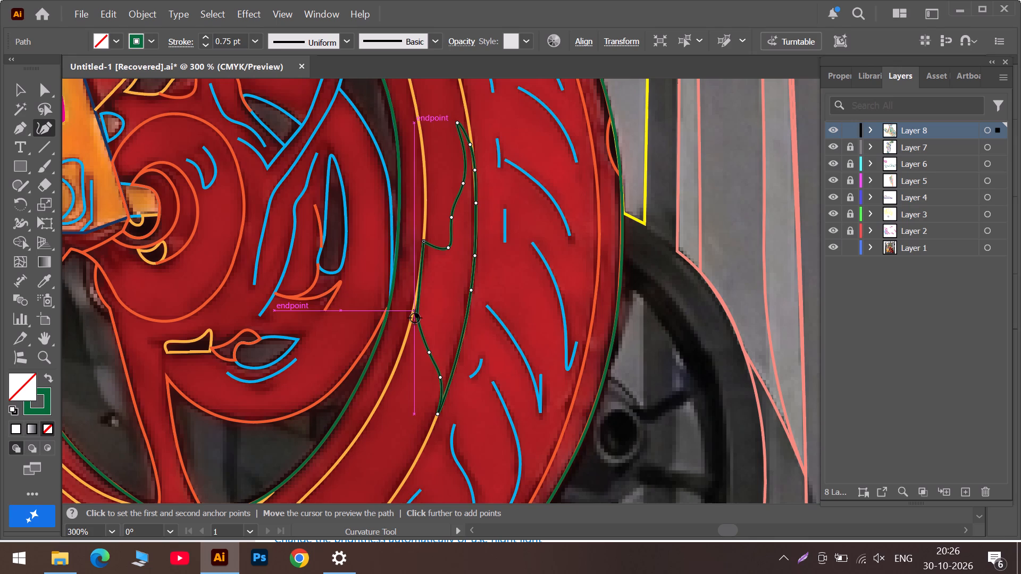
pyautogui.moveTo(416, 281); pyautogui.dragTo(418, 288)
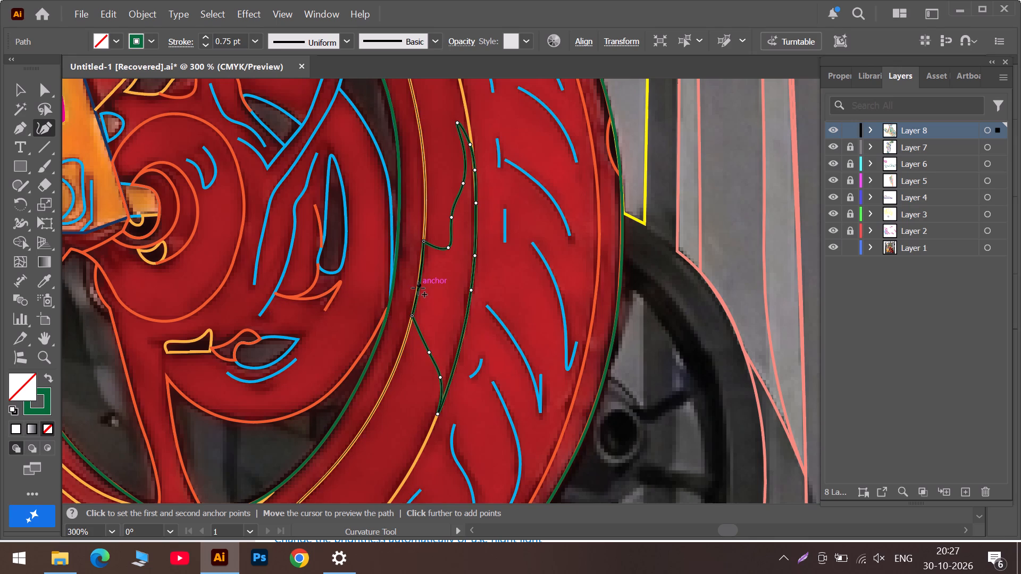
pyautogui.moveTo(418, 288); pyautogui.dragTo(418, 289)
# Start a path near the front fender's fork end, trace its lower edge to the front tip, and make the tip a corner.
pyautogui.scroll(6, 438, 299)
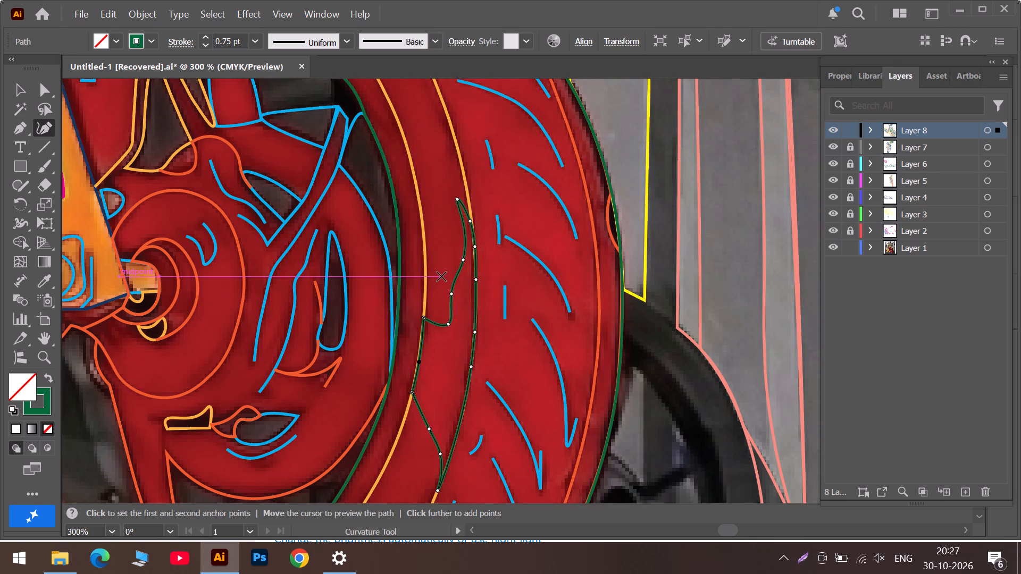
pyautogui.keyDown('alt'); pyautogui.scroll(-2, 441, 276); pyautogui.keyUp('alt')
pyautogui.scroll(-6, 459, 375)
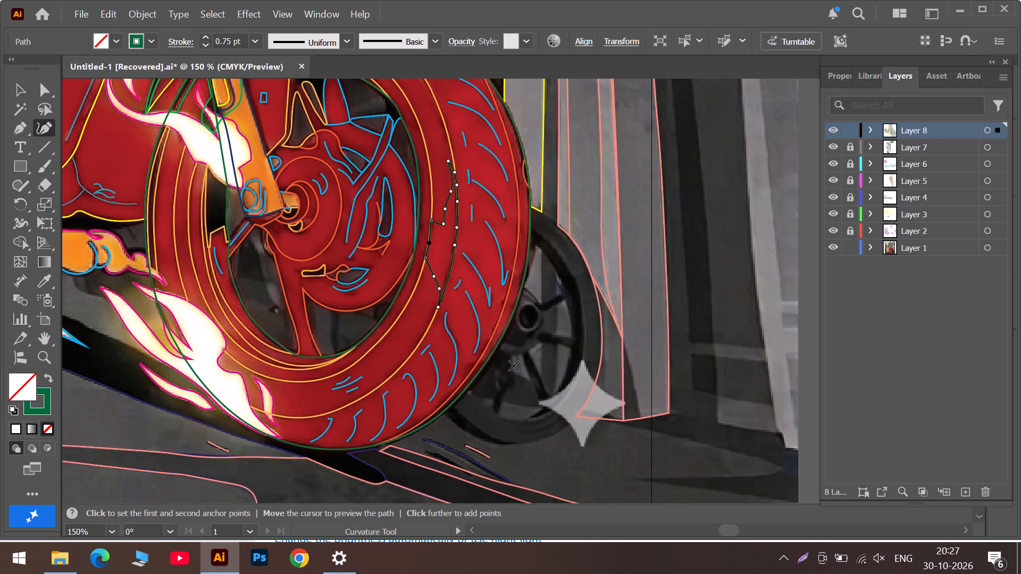
pyautogui.scroll(5, 457, 377)
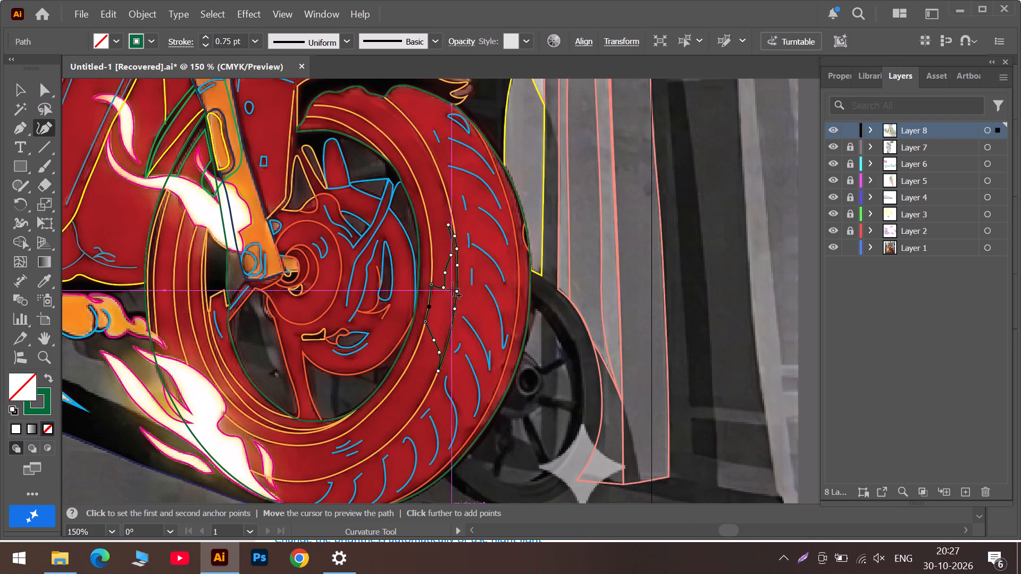
pyautogui.scroll(4, 453, 289)
pyautogui.scroll(-6, 465, 342)
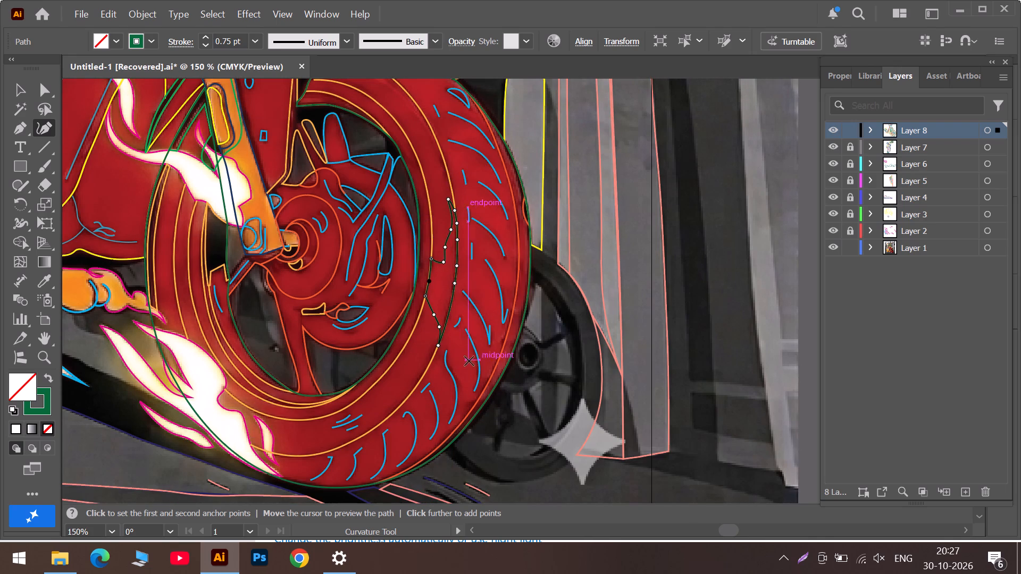
pyautogui.scroll(-4, 487, 378)
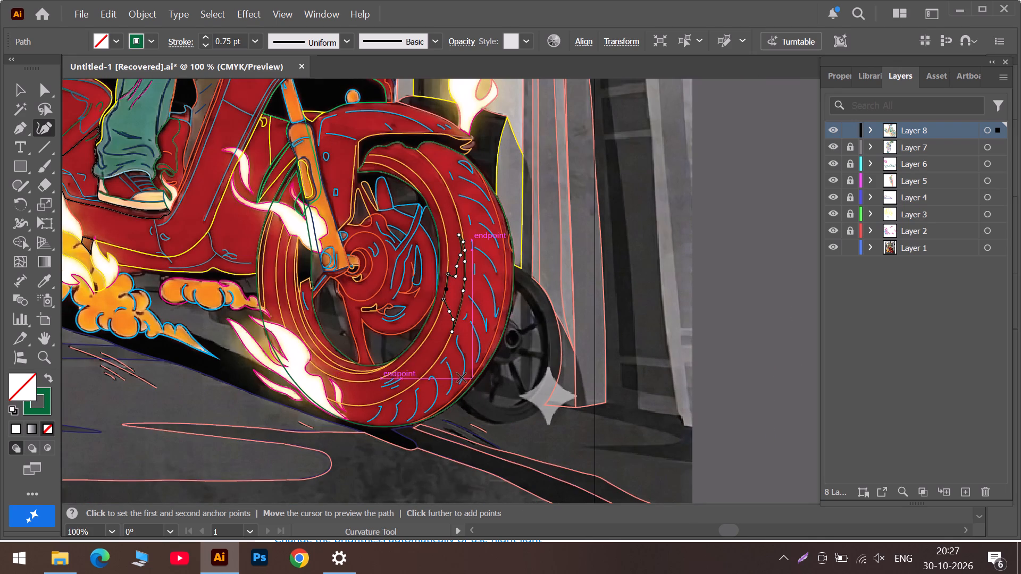
pyautogui.scroll(4, 349, 362)
pyautogui.scroll(5, 301, 306)
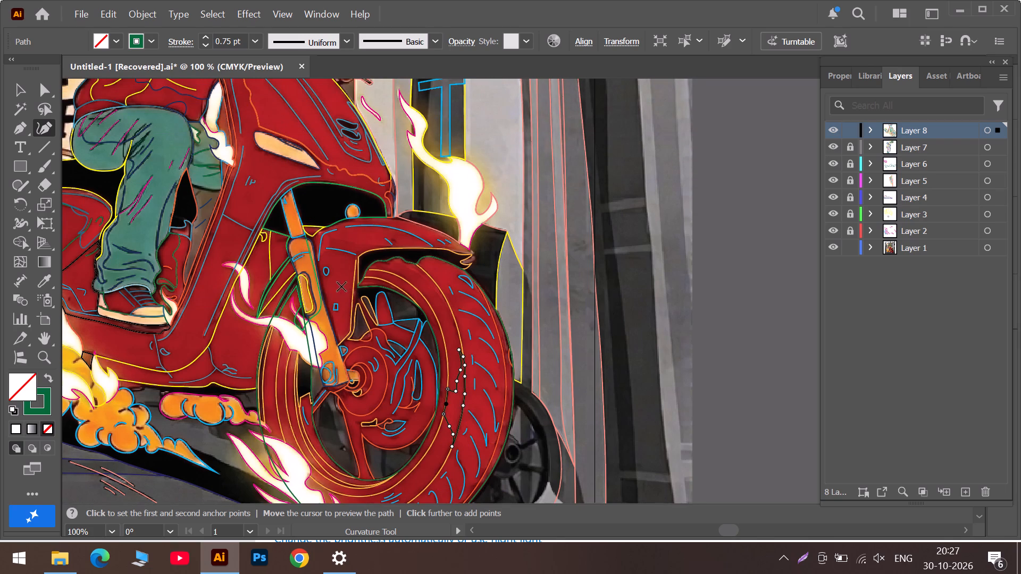
pyautogui.keyDown('alt'); pyautogui.scroll(2, 330, 274); pyautogui.keyUp('alt')
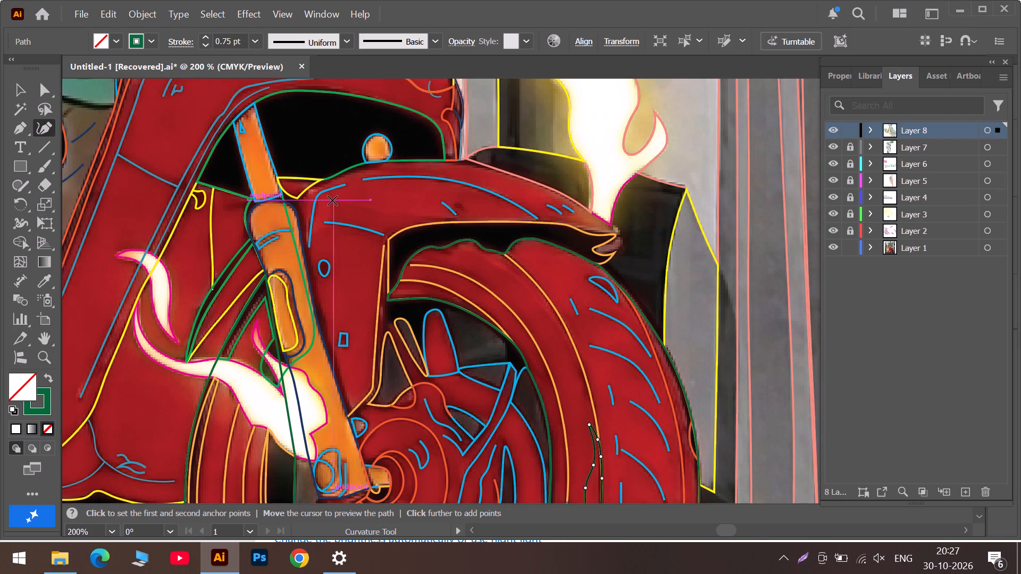
pyautogui.click(332, 200)
pyautogui.click(359, 207)
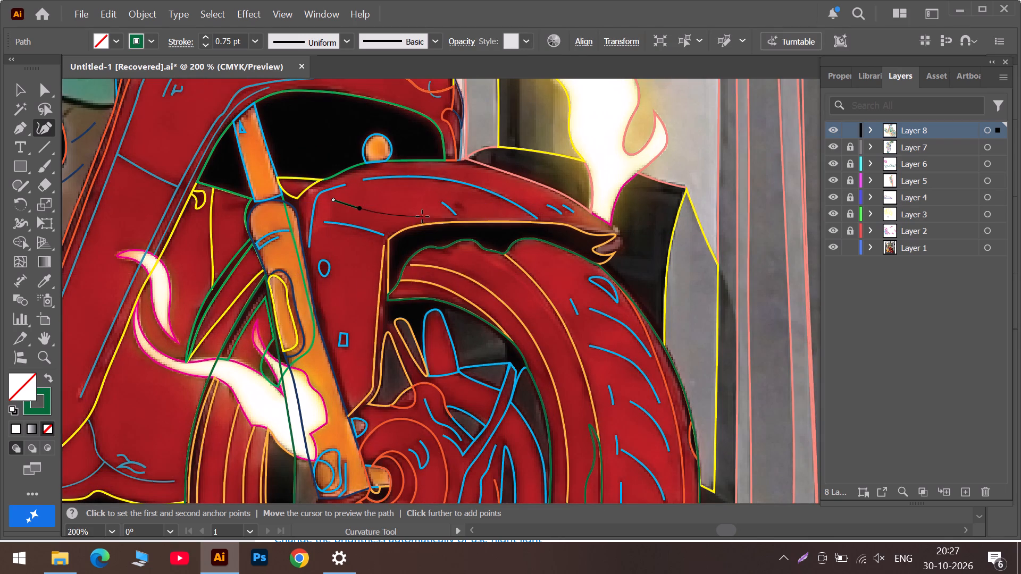
pyautogui.click(422, 216)
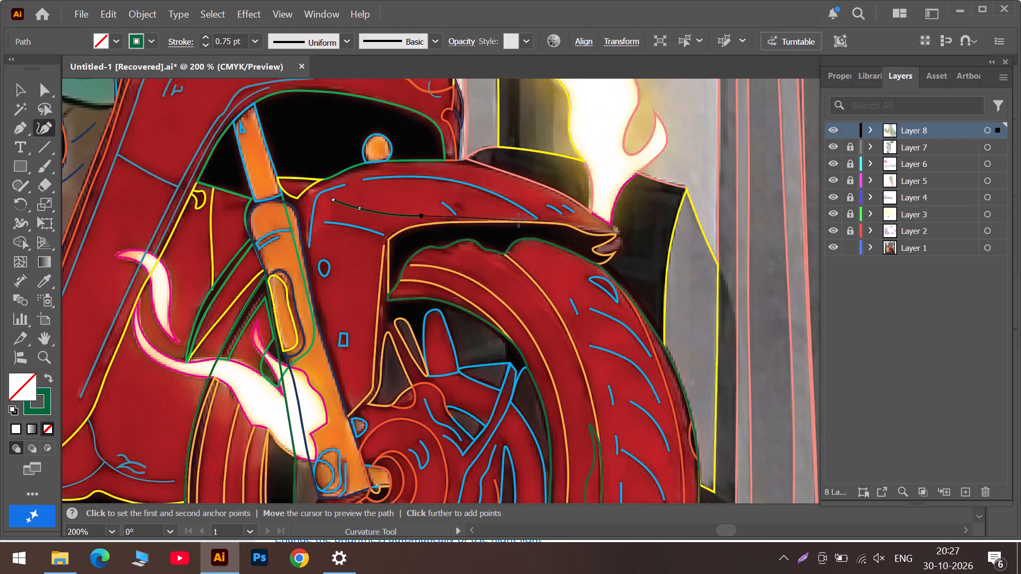
pyautogui.click(518, 220)
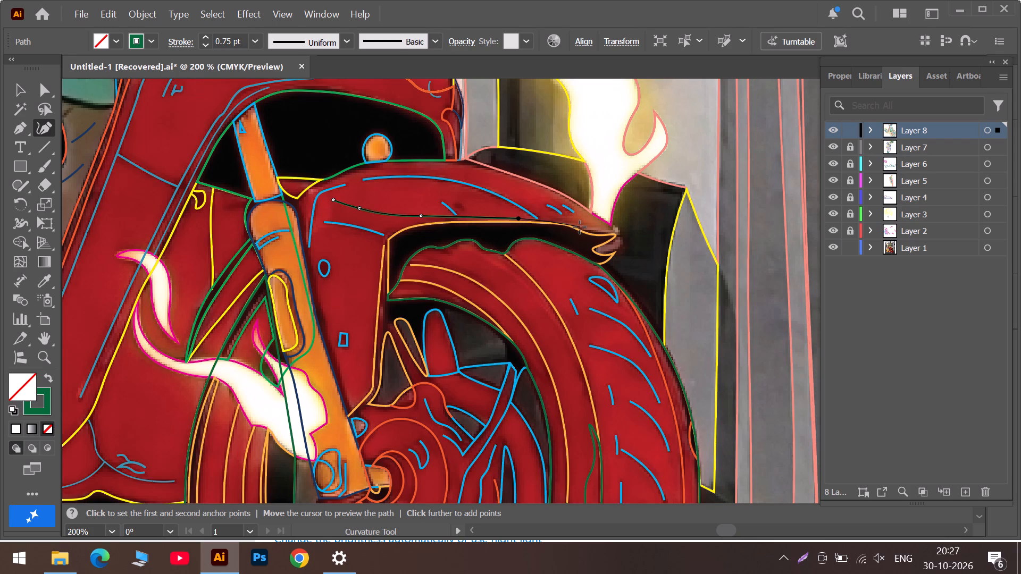
pyautogui.click(576, 222)
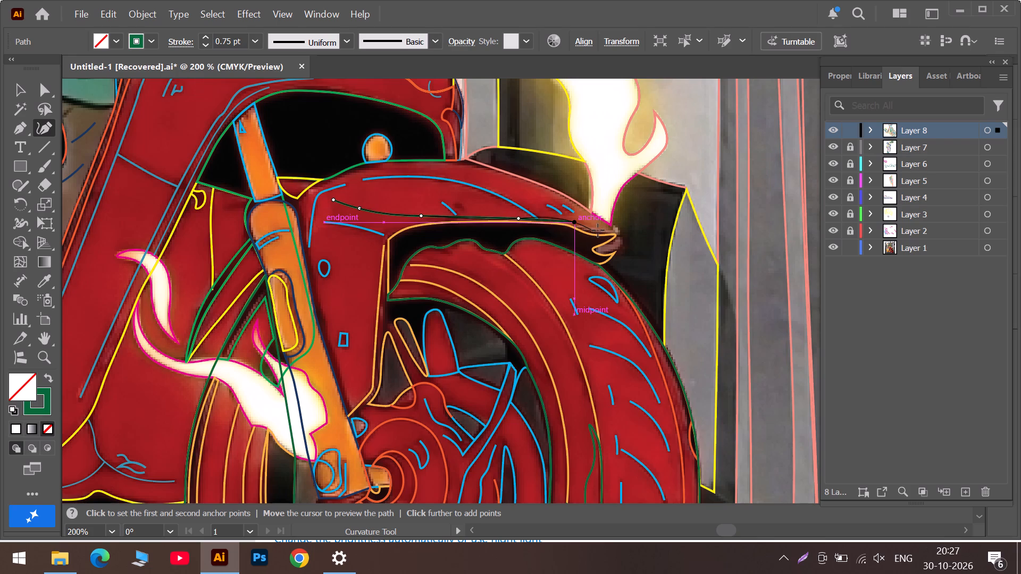
pyautogui.click(602, 230)
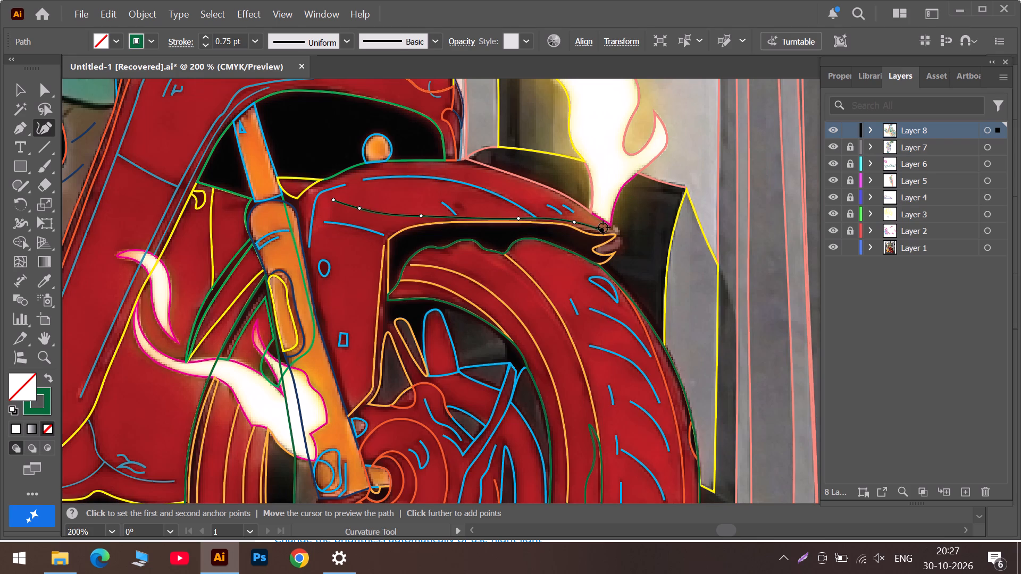
pyautogui.doubleClick(604, 230)
# Trace the fender's upper edge back from the front tip and close the path at its starting anchor.
pyautogui.click(555, 196)
pyautogui.click(462, 167)
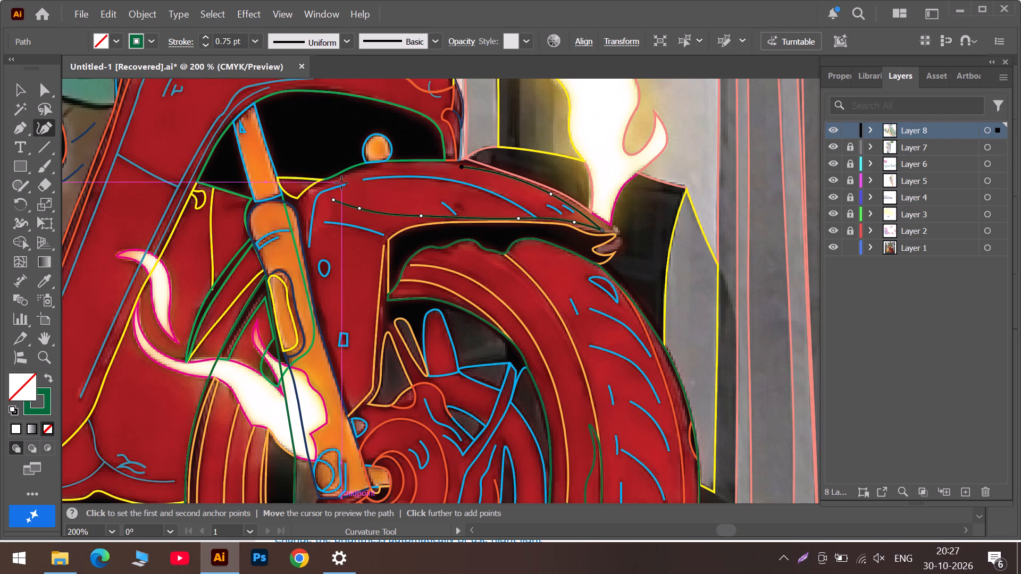
pyautogui.click(341, 183)
pyautogui.click(334, 199)
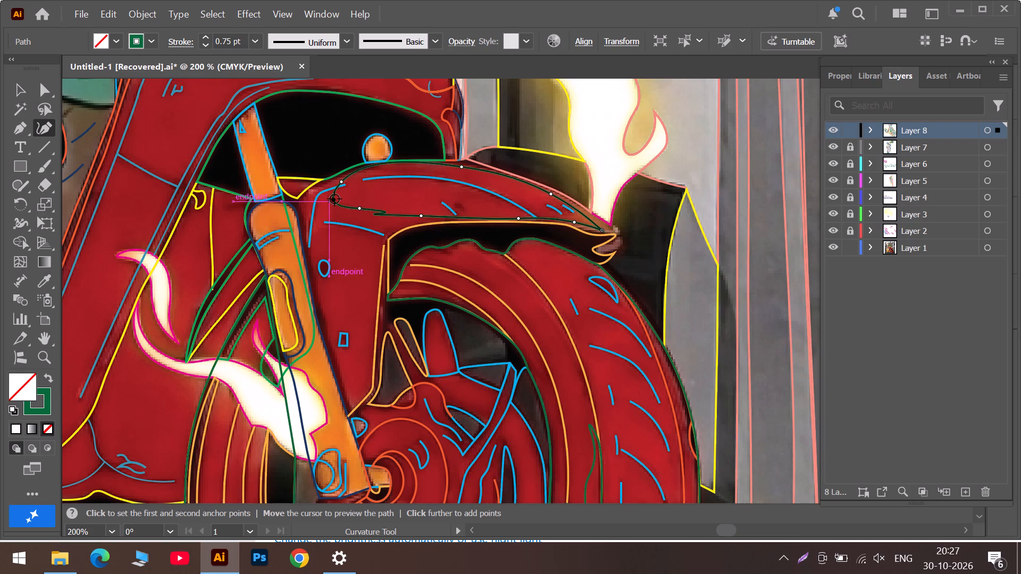
# Move the fender path's rear end to the yellow shape's lower tip as a corner and fit the adjoining upper edge with an added anchor.
pyautogui.moveTo(334, 199); pyautogui.dragTo(302, 202)
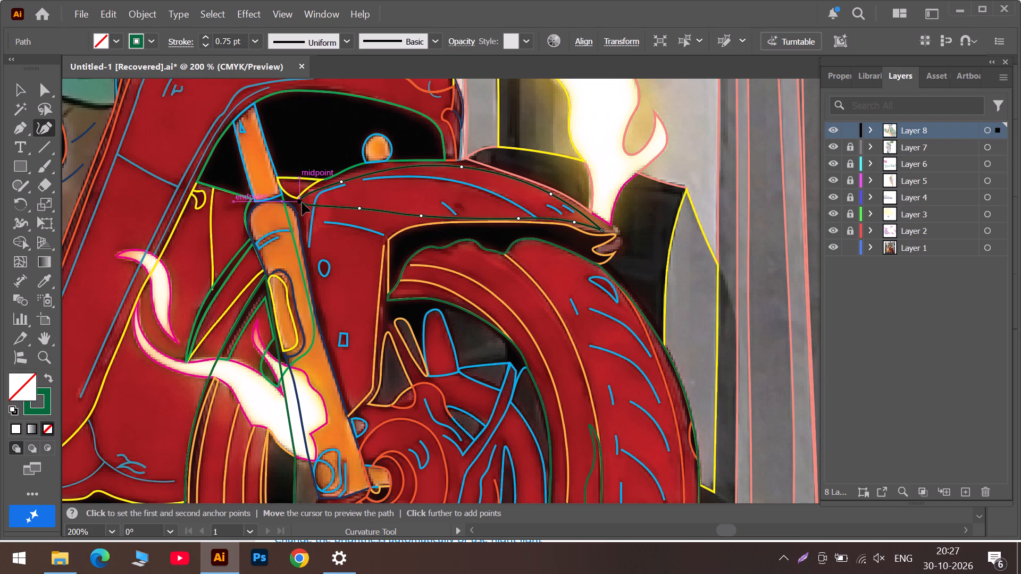
pyautogui.moveTo(302, 202); pyautogui.dragTo(300, 204)
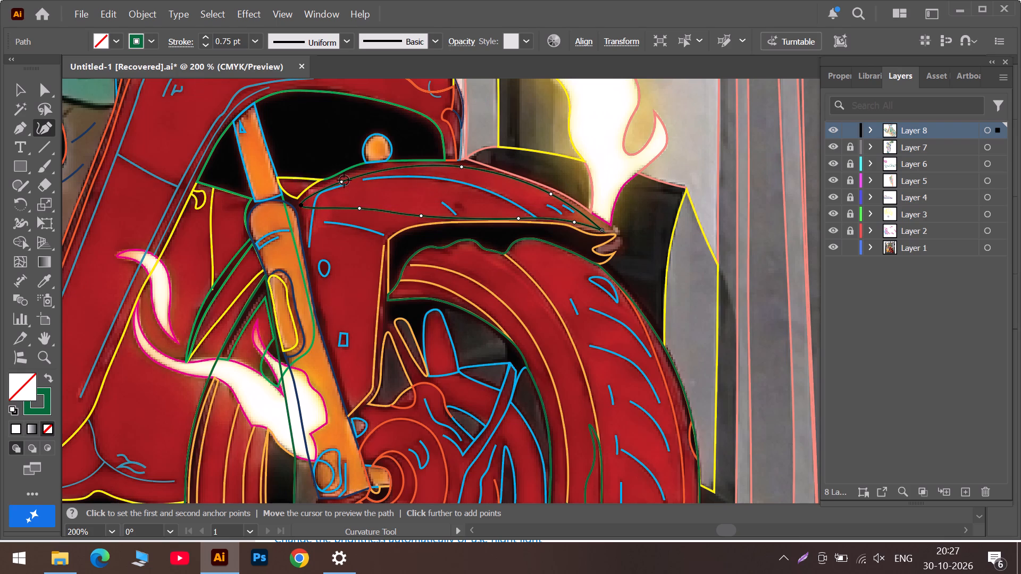
pyautogui.moveTo(344, 180); pyautogui.dragTo(336, 175)
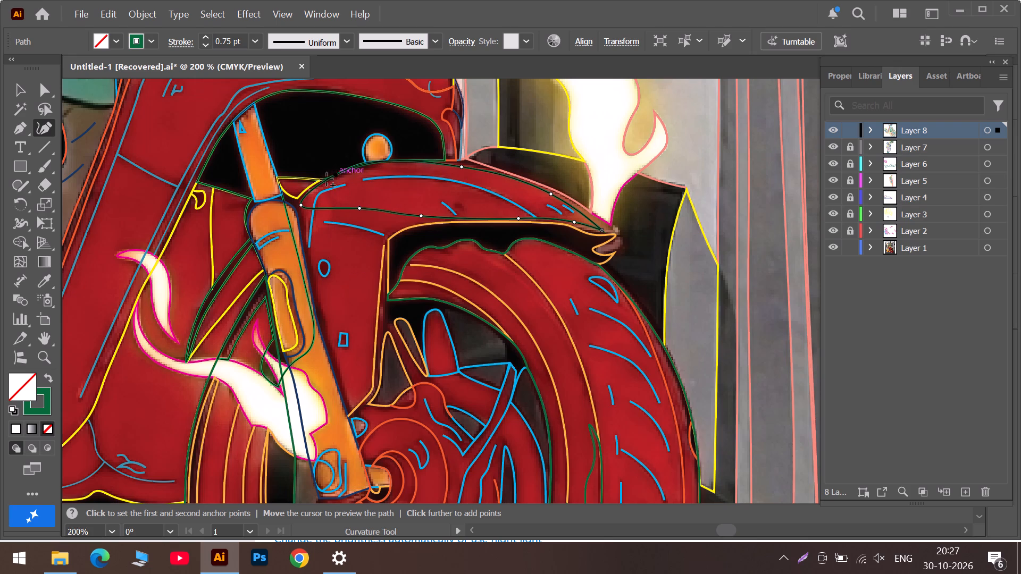
pyautogui.moveTo(321, 184); pyautogui.dragTo(301, 197)
pyautogui.doubleClick(300, 206)
pyautogui.moveTo(303, 205); pyautogui.dragTo(297, 199)
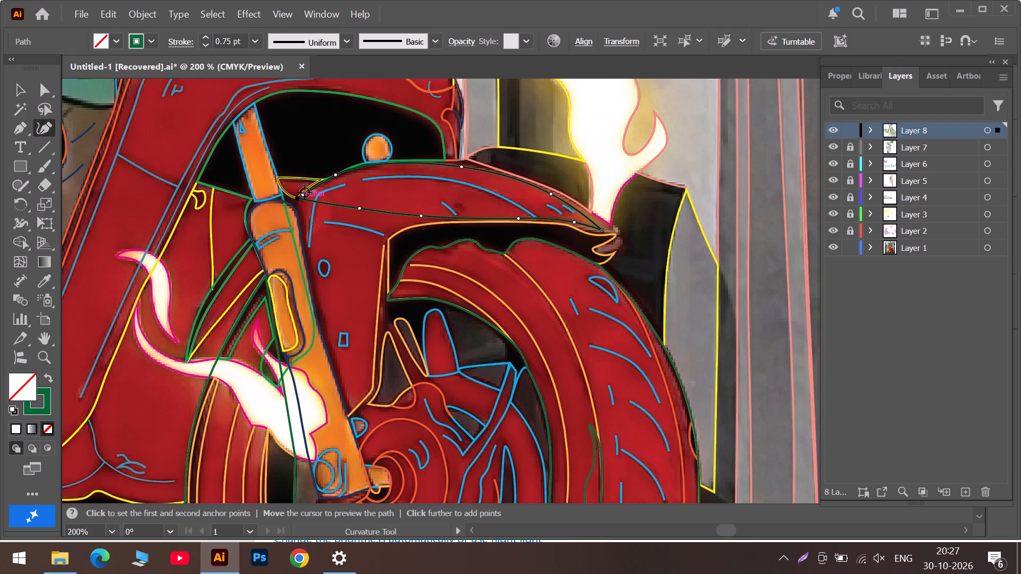
pyautogui.click(305, 192)
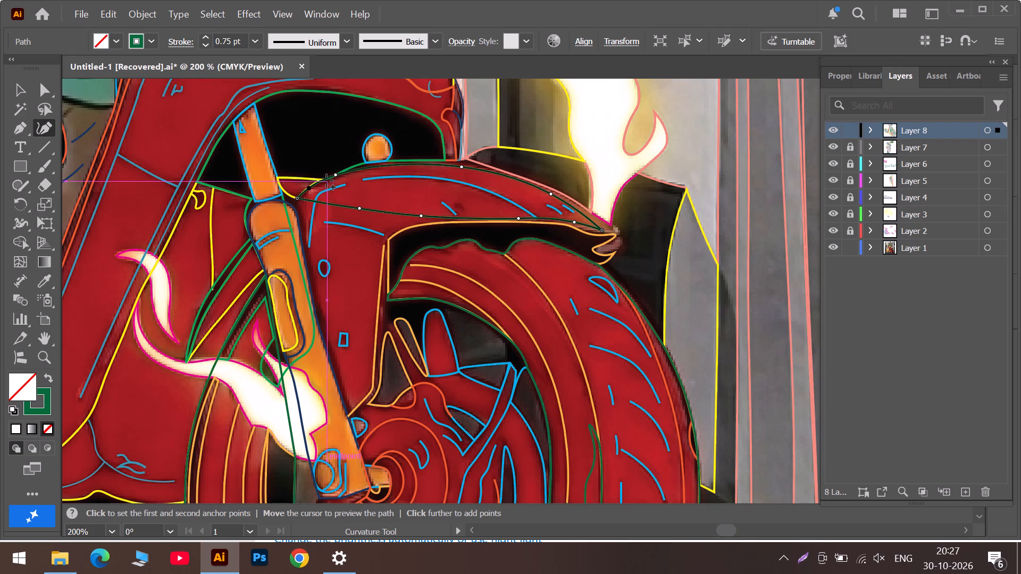
# Fit the fender's rear upper edge to the yellow shape, adding a corner anchor where its top line meets the fender.
pyautogui.keyDown('alt'); pyautogui.scroll(4, 325, 182); pyautogui.keyUp('alt')
pyautogui.moveTo(382, 150); pyautogui.dragTo(379, 151)
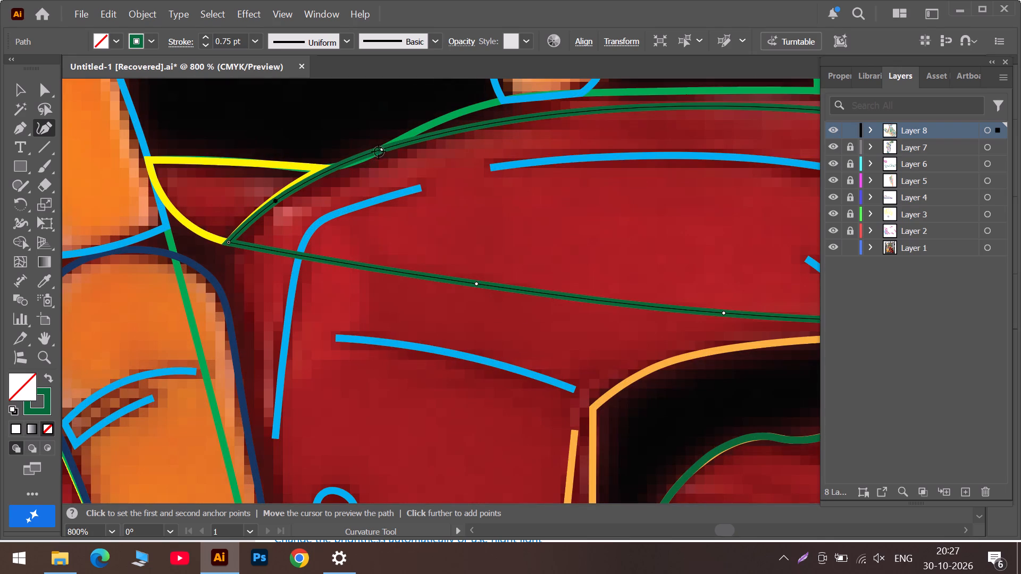
pyautogui.moveTo(379, 151); pyautogui.dragTo(353, 163)
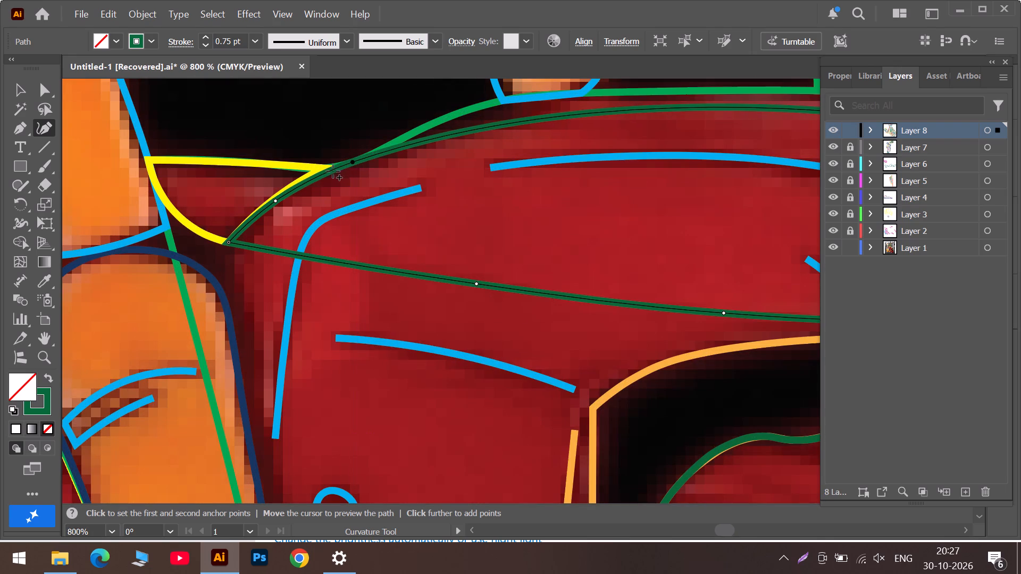
pyautogui.moveTo(333, 171); pyautogui.dragTo(319, 171)
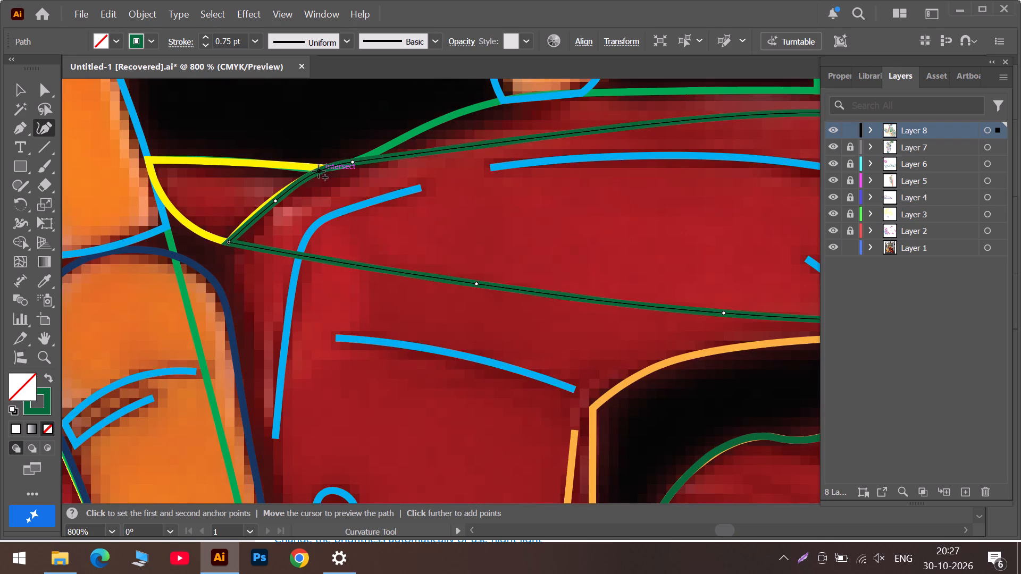
pyautogui.tripleClick(319, 171)
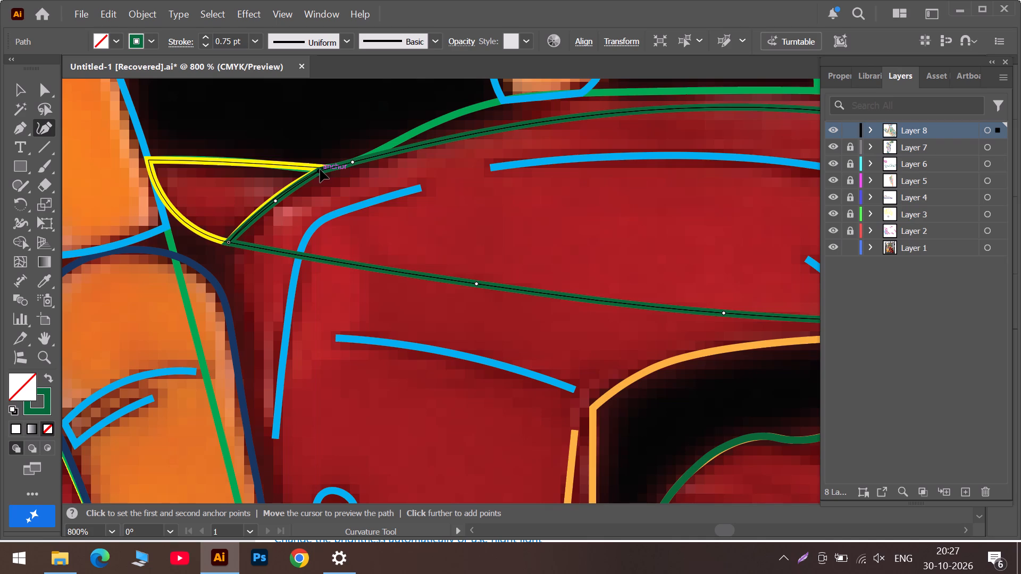
pyautogui.click(274, 202)
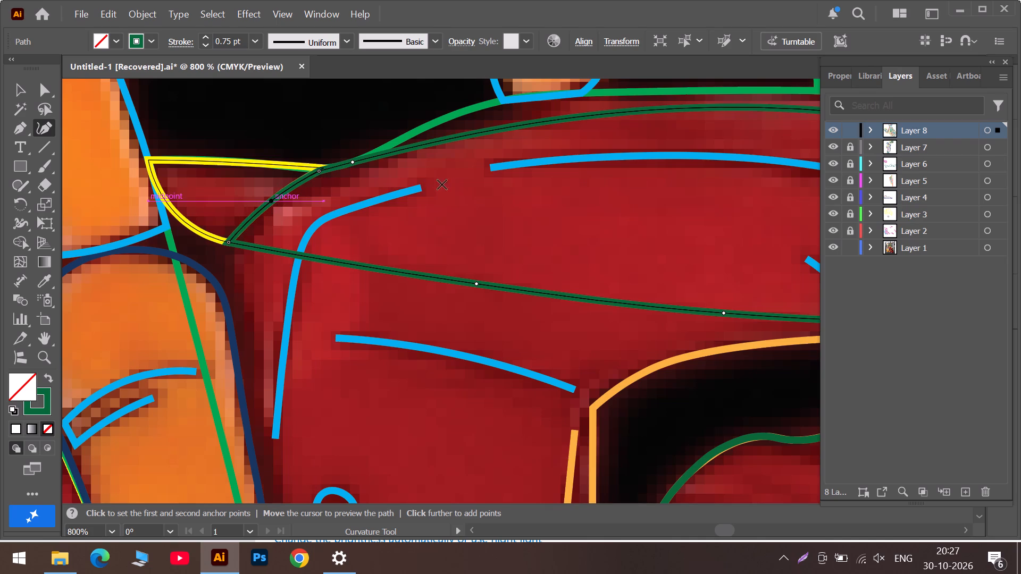
# Add an anchor on the fender's upper edge and move it onto the green outline below the orange light.
pyautogui.scroll(4, 555, 199)
pyautogui.moveTo(498, 181); pyautogui.dragTo(476, 175)
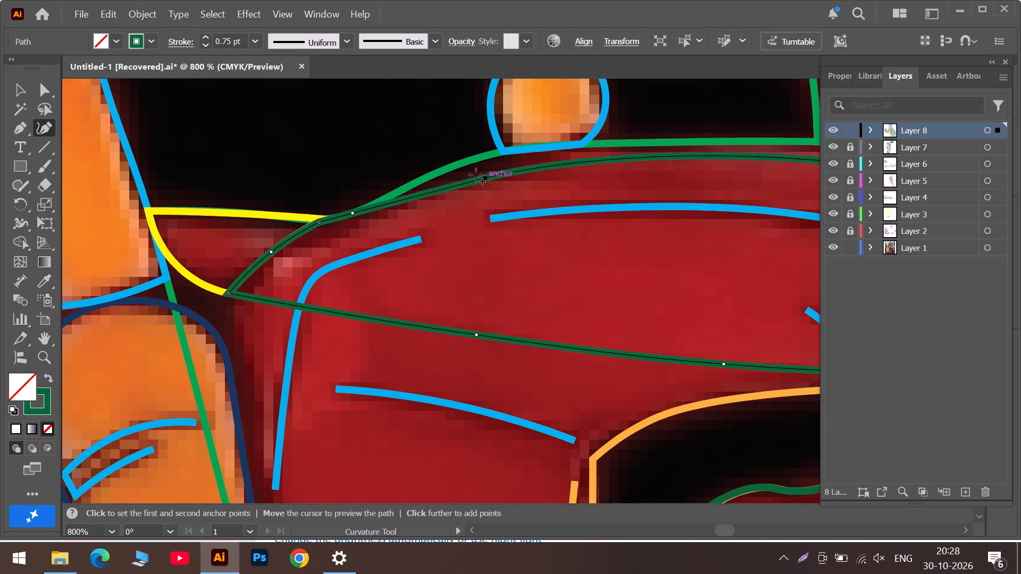
pyautogui.moveTo(476, 175); pyautogui.dragTo(407, 187)
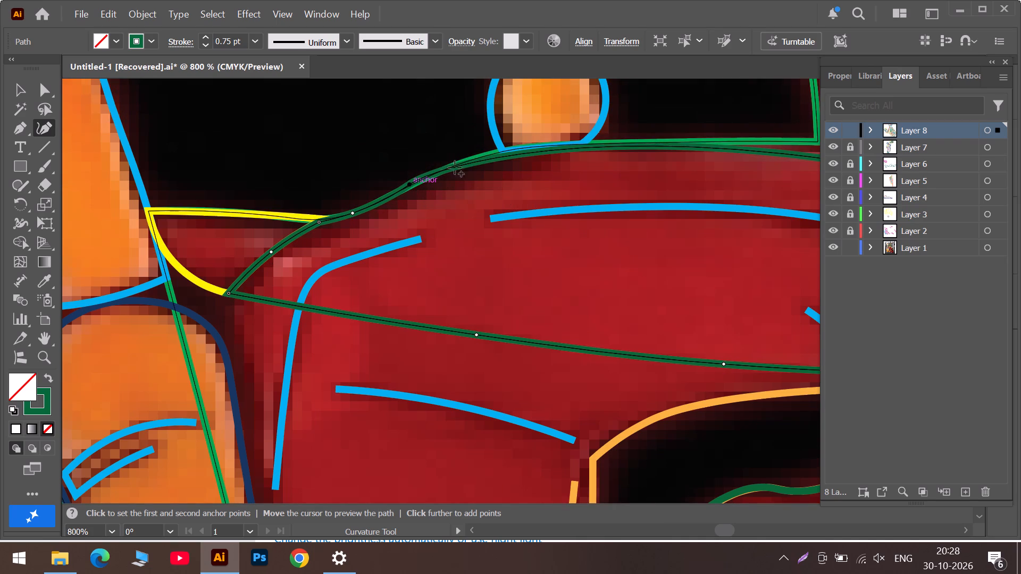
# Fit the fender's upper edge below the orange light to the green outline, repositioning its anchors and adding anchors along the curve.
pyautogui.moveTo(496, 158); pyautogui.dragTo(501, 152)
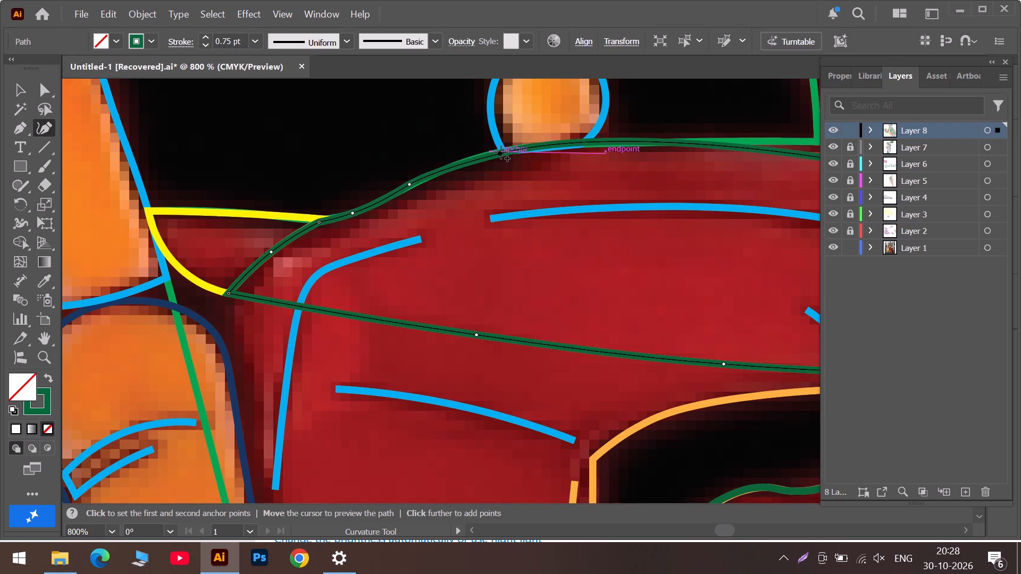
pyautogui.moveTo(501, 152); pyautogui.dragTo(498, 151)
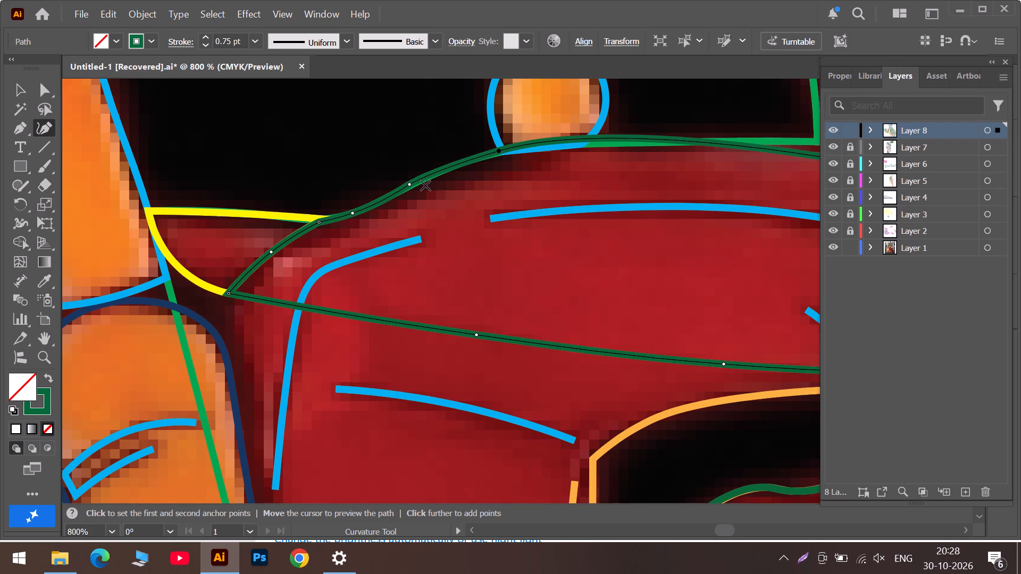
pyautogui.click(411, 184)
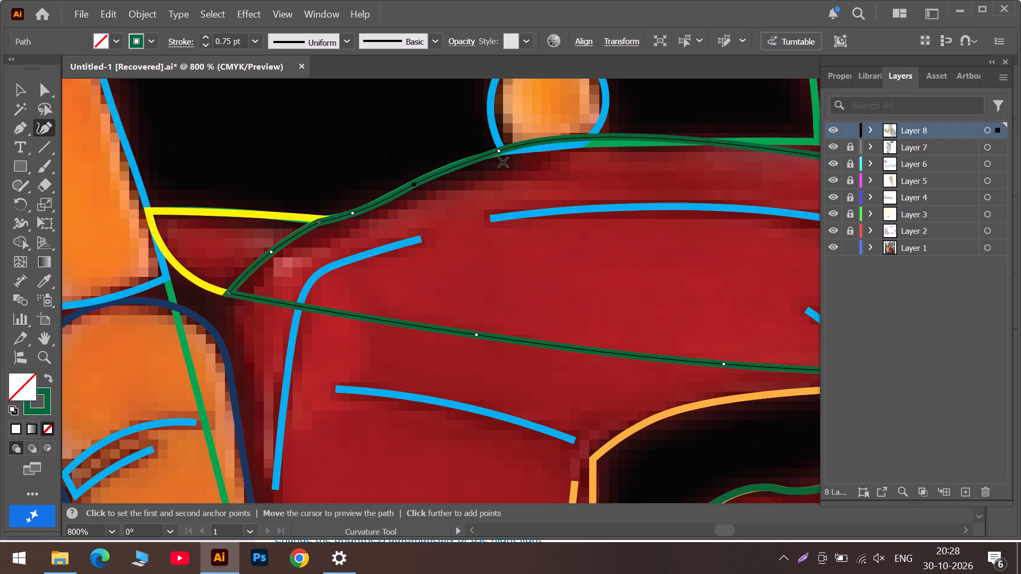
pyautogui.moveTo(549, 138); pyautogui.dragTo(596, 144)
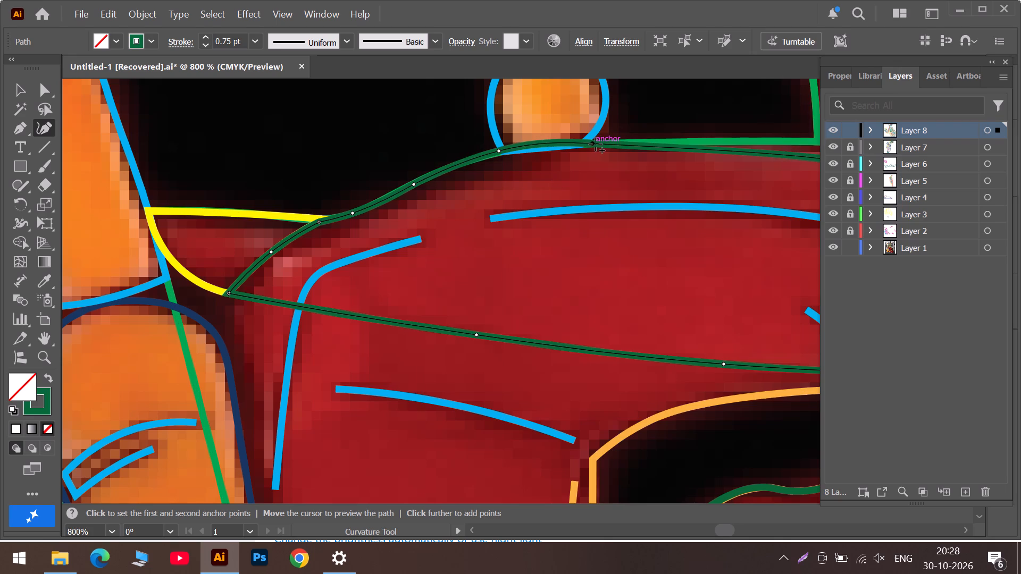
pyautogui.moveTo(596, 144); pyautogui.dragTo(601, 141)
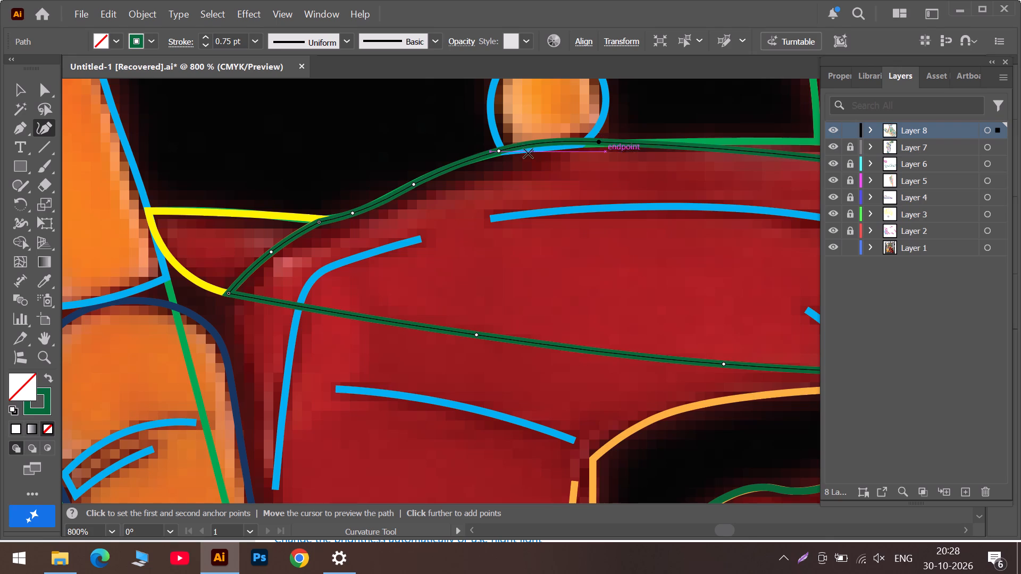
pyautogui.moveTo(500, 149); pyautogui.dragTo(525, 143)
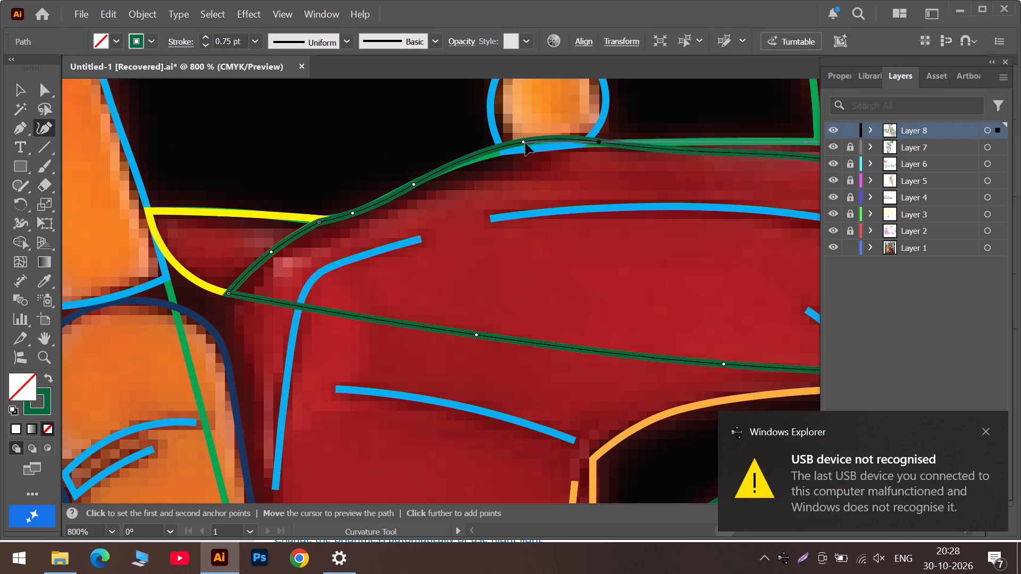
pyautogui.moveTo(525, 143); pyautogui.dragTo(487, 161)
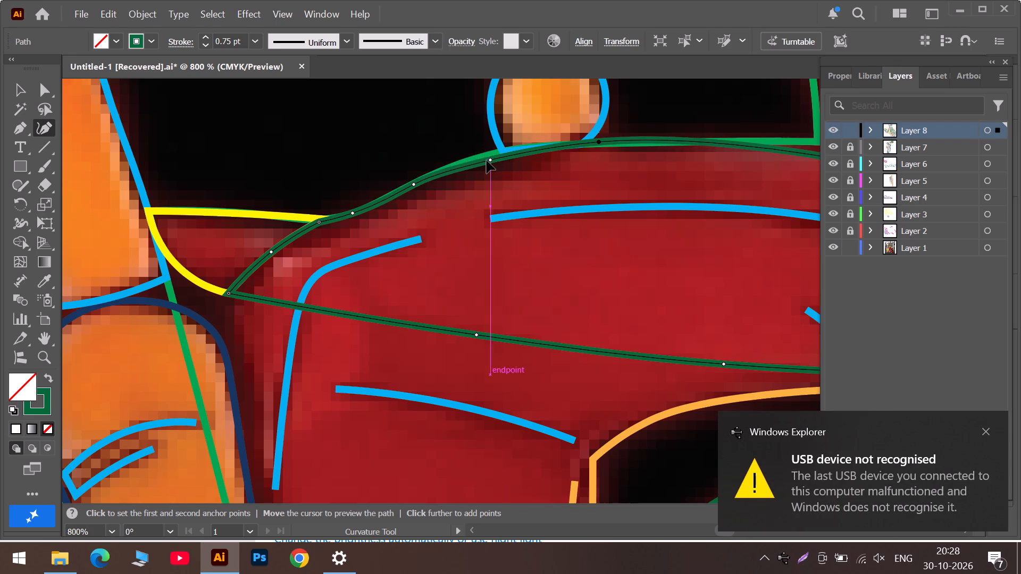
pyautogui.moveTo(487, 161); pyautogui.dragTo(489, 155)
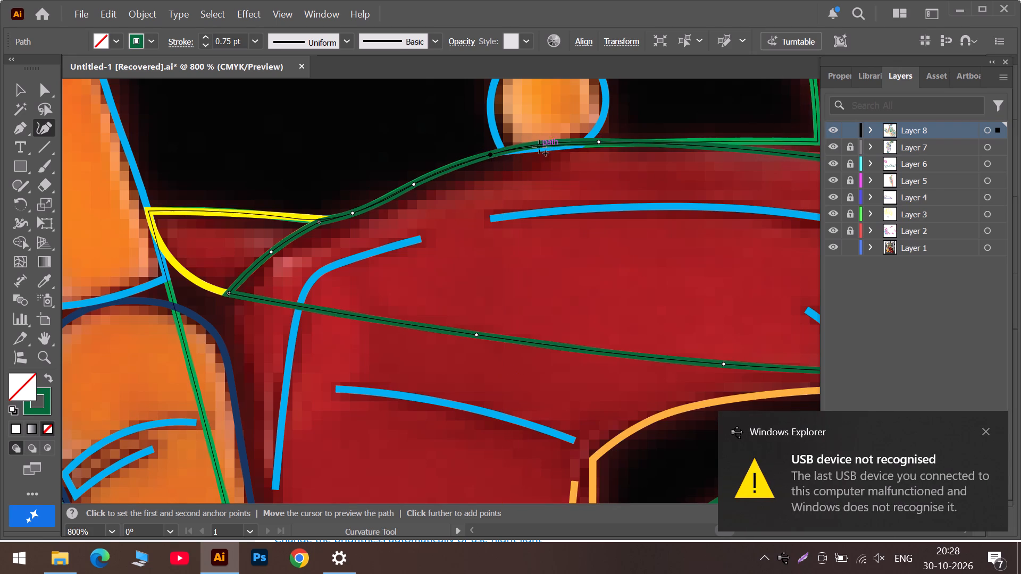
pyautogui.moveTo(545, 143); pyautogui.dragTo(560, 148)
pyautogui.moveTo(600, 143); pyautogui.dragTo(624, 142)
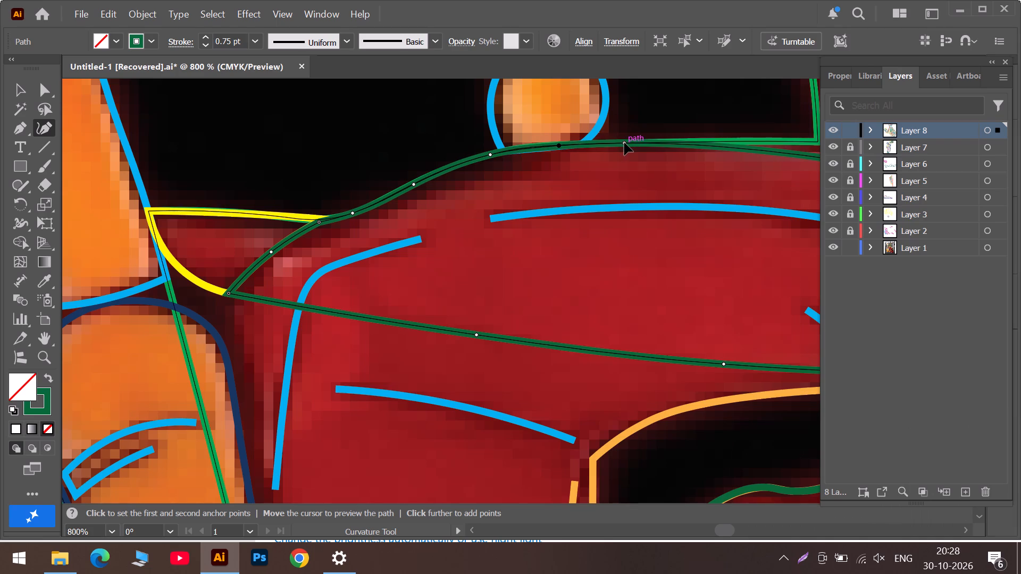
pyautogui.moveTo(624, 142); pyautogui.dragTo(625, 142)
# Fit the fender's top edge to the green outline, adding a corner anchor at the pink line's start and a smooth anchor at the orange line.
pyautogui.click(760, 530)
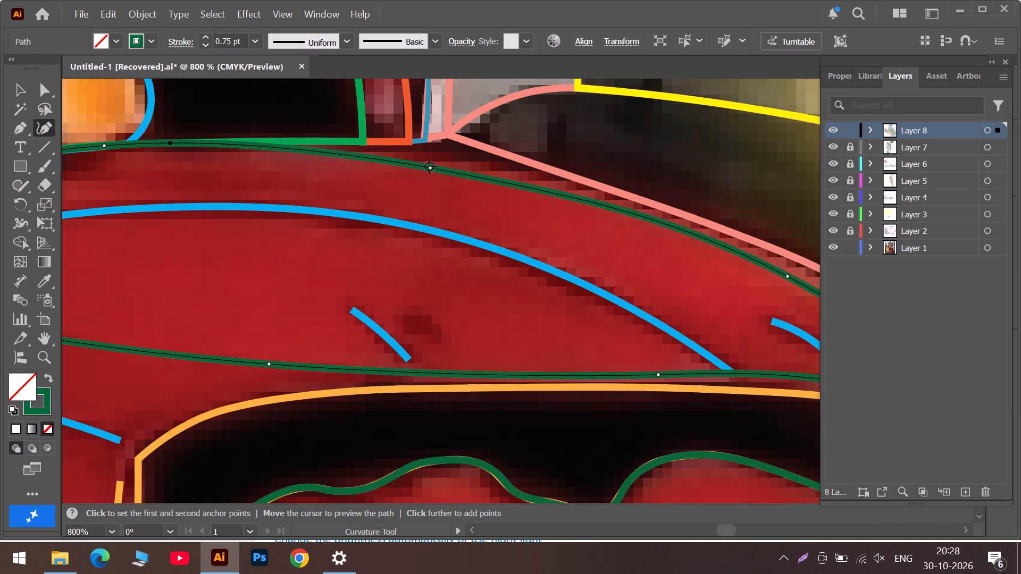
pyautogui.moveTo(429, 166); pyautogui.dragTo(381, 142)
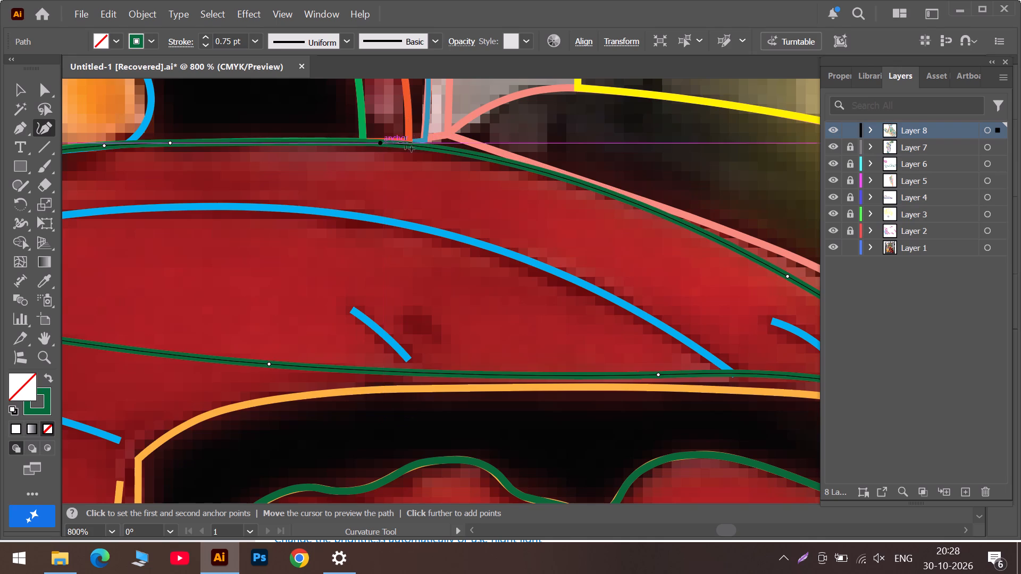
pyautogui.doubleClick(448, 153)
pyautogui.moveTo(448, 153); pyautogui.dragTo(449, 152)
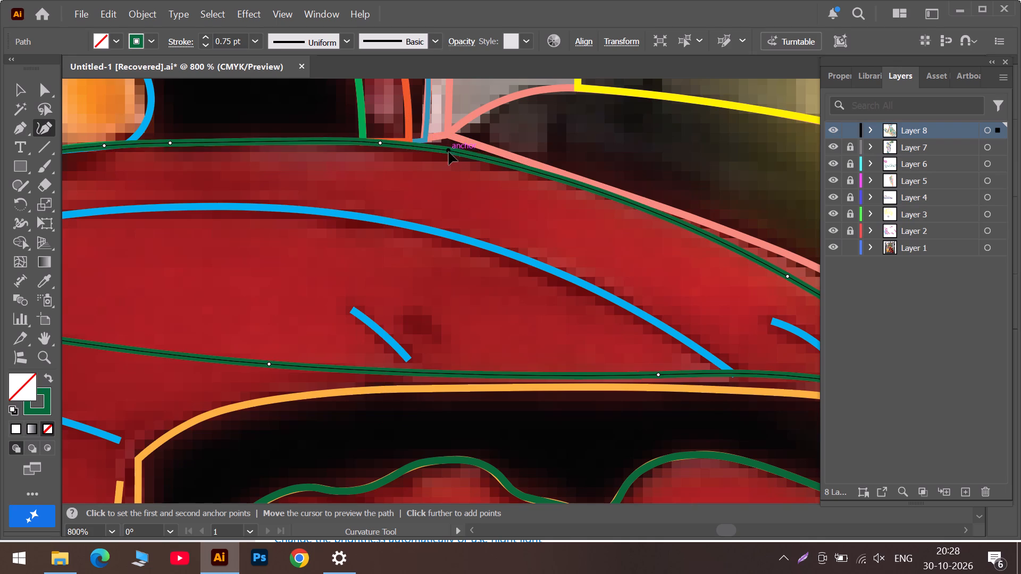
pyautogui.moveTo(449, 152); pyautogui.dragTo(450, 137)
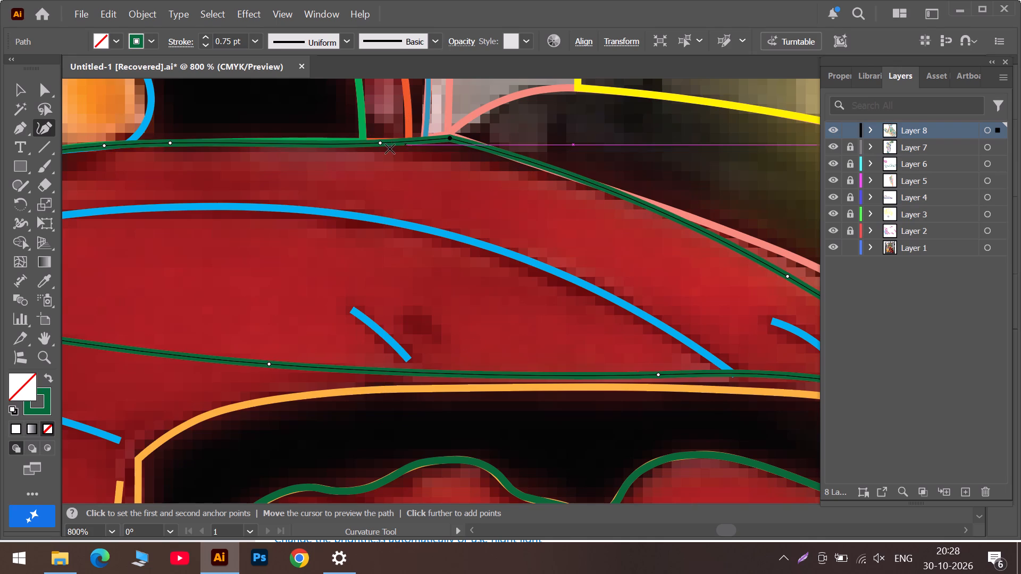
pyautogui.moveTo(383, 143); pyautogui.dragTo(334, 143)
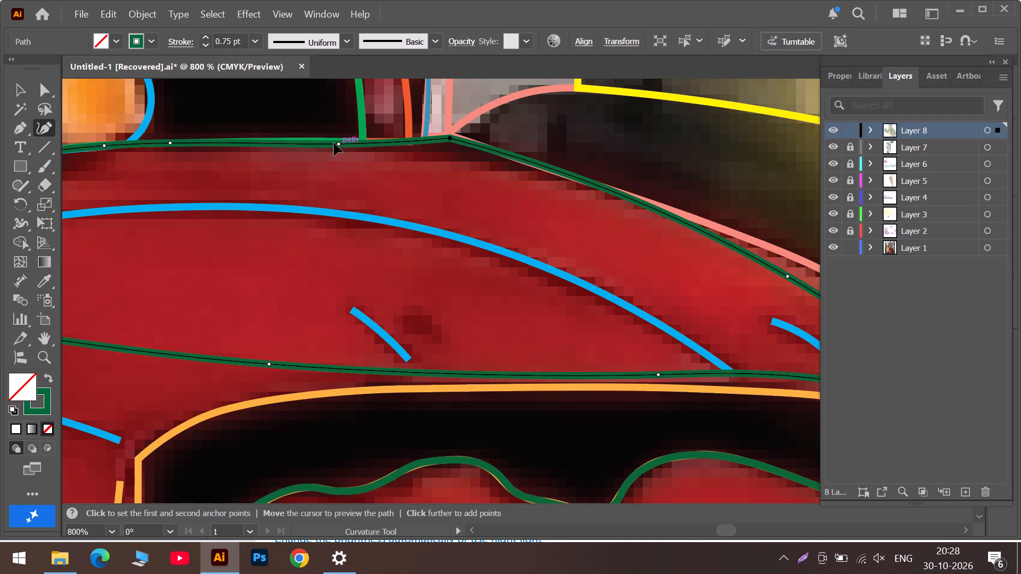
pyautogui.moveTo(334, 143); pyautogui.dragTo(313, 141)
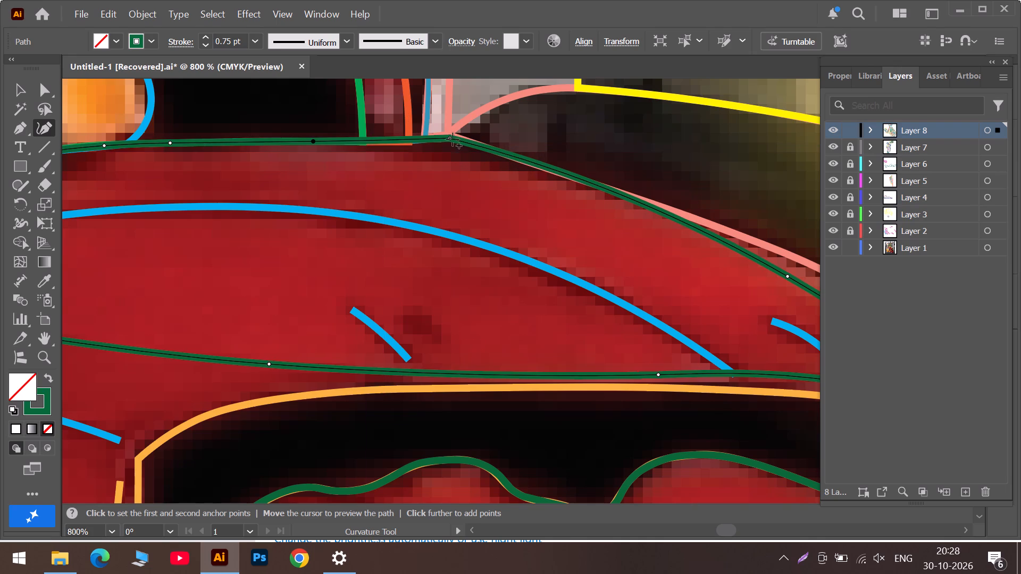
pyautogui.click(452, 139)
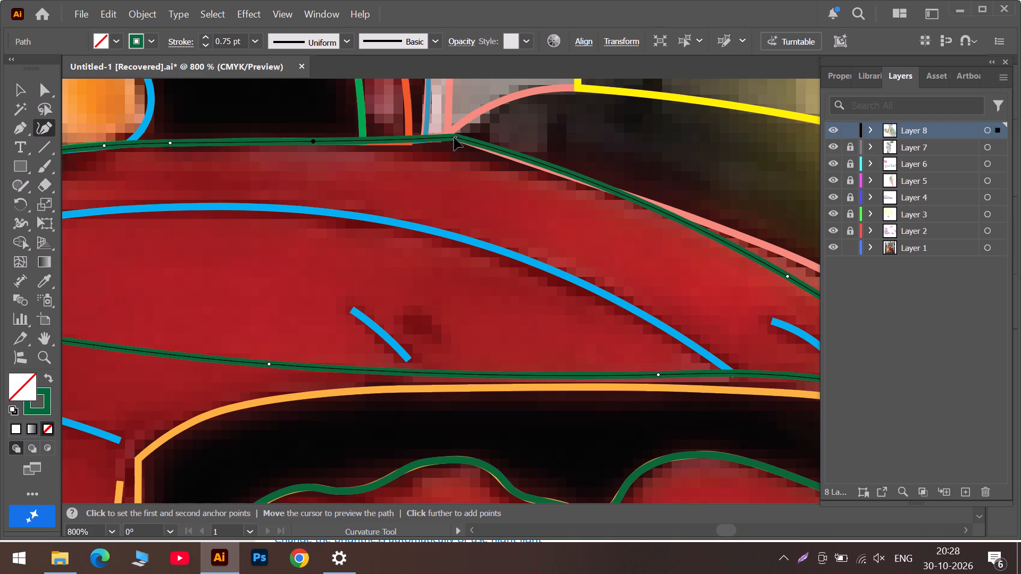
pyautogui.click(409, 140)
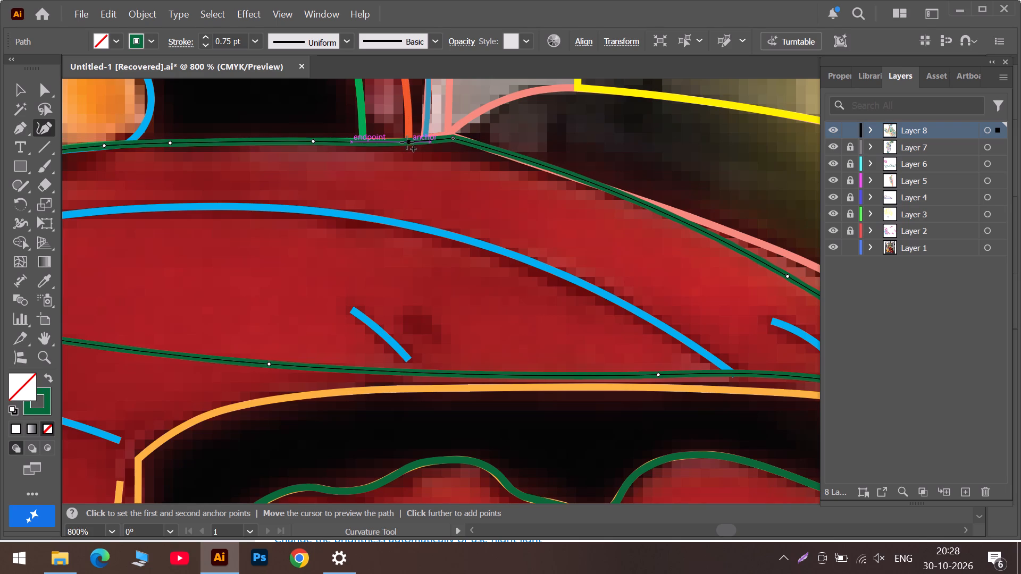
# Fit the fender's front slope to the pink line with added anchors and move its front tip to where the pink and magenta lines meet.
pyautogui.click(538, 164)
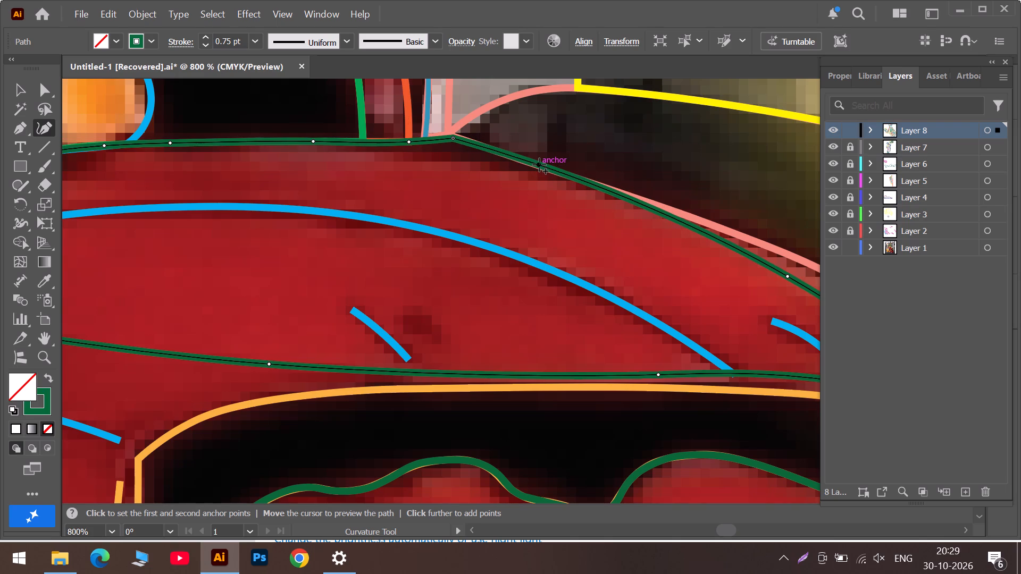
pyautogui.click(763, 530)
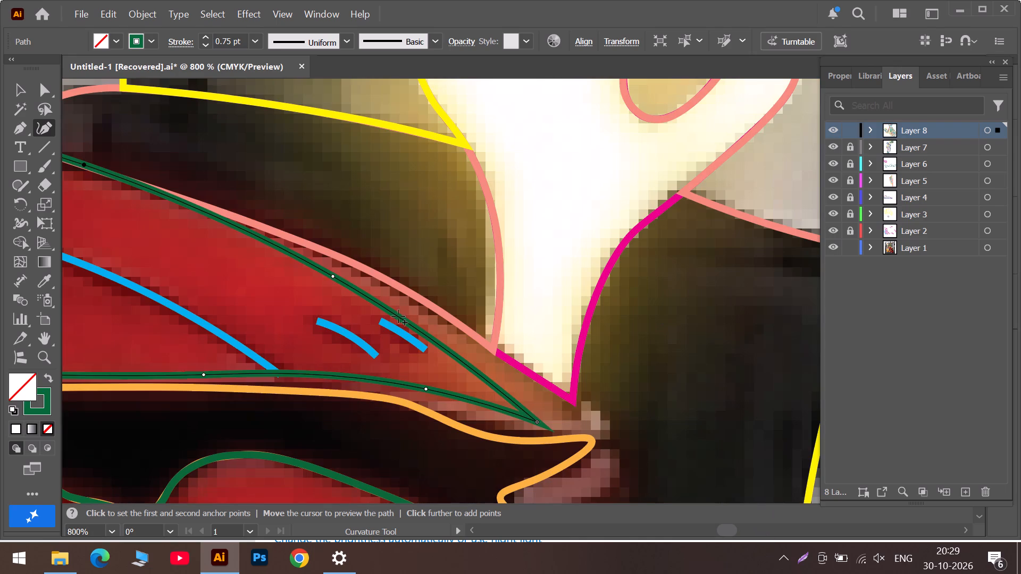
pyautogui.moveTo(334, 275); pyautogui.dragTo(280, 238)
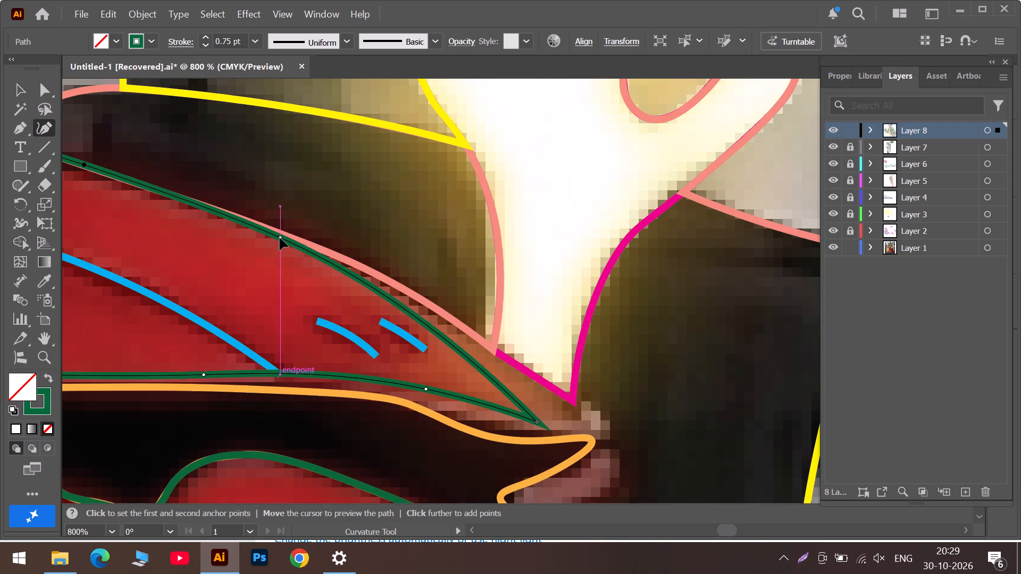
pyautogui.moveTo(280, 238); pyautogui.dragTo(272, 234)
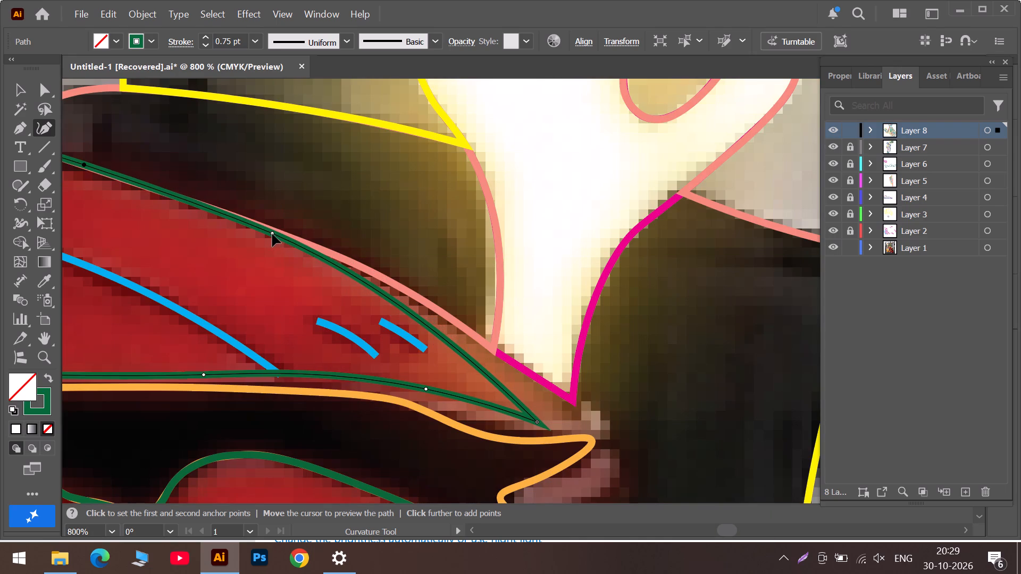
pyautogui.moveTo(272, 234); pyautogui.dragTo(274, 232)
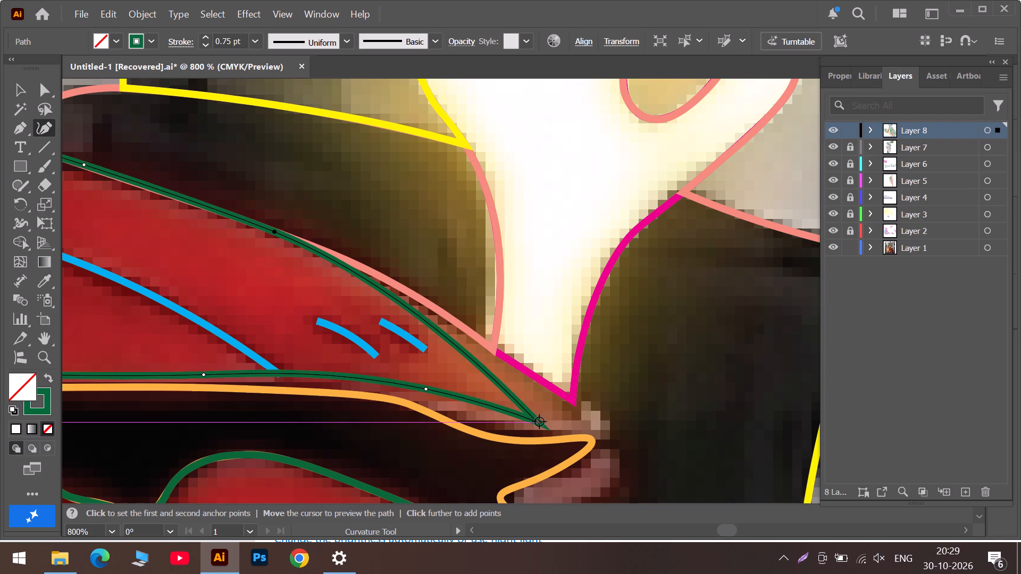
pyautogui.moveTo(539, 421); pyautogui.dragTo(501, 357)
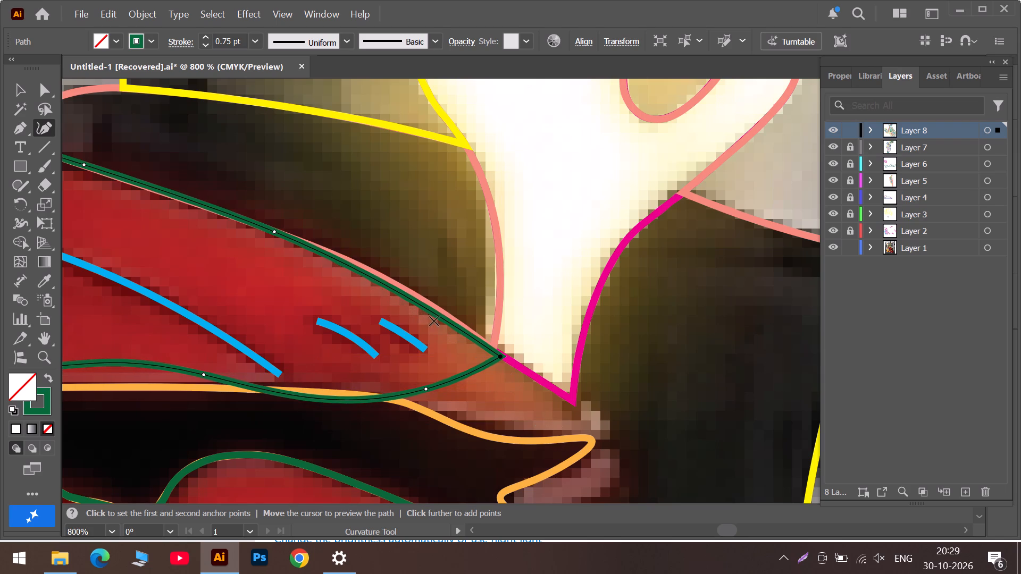
pyautogui.moveTo(408, 298); pyautogui.dragTo(412, 293)
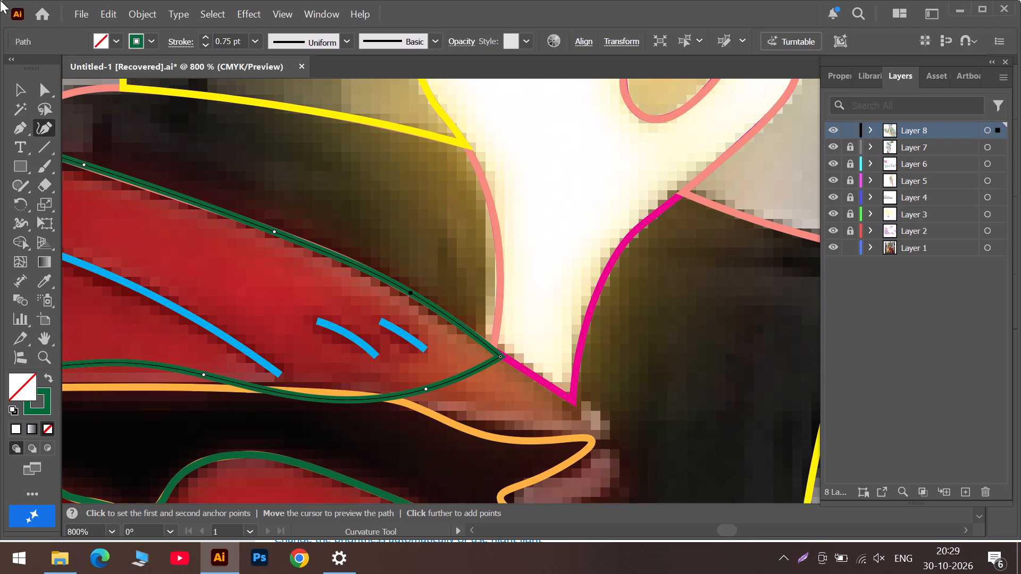
# Reshape the rear of the fender's lower edge with two added anchors so it rises across the blue highlight line toward the upper edge.
pyautogui.keyDown('alt'); pyautogui.scroll(-3, 0, 0); pyautogui.keyUp('alt')
pyautogui.scroll(-5, 296, 200)
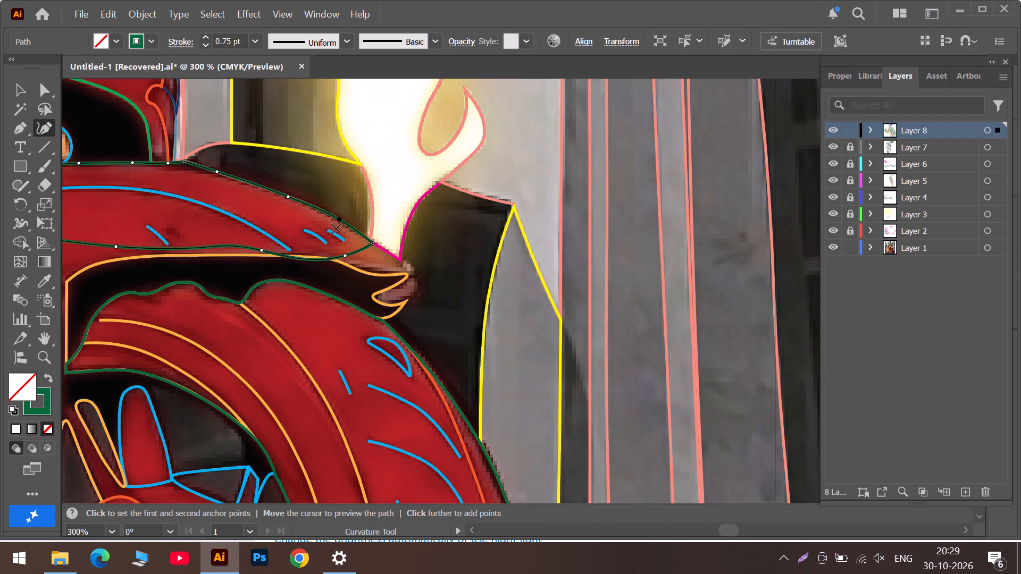
pyautogui.click(689, 524)
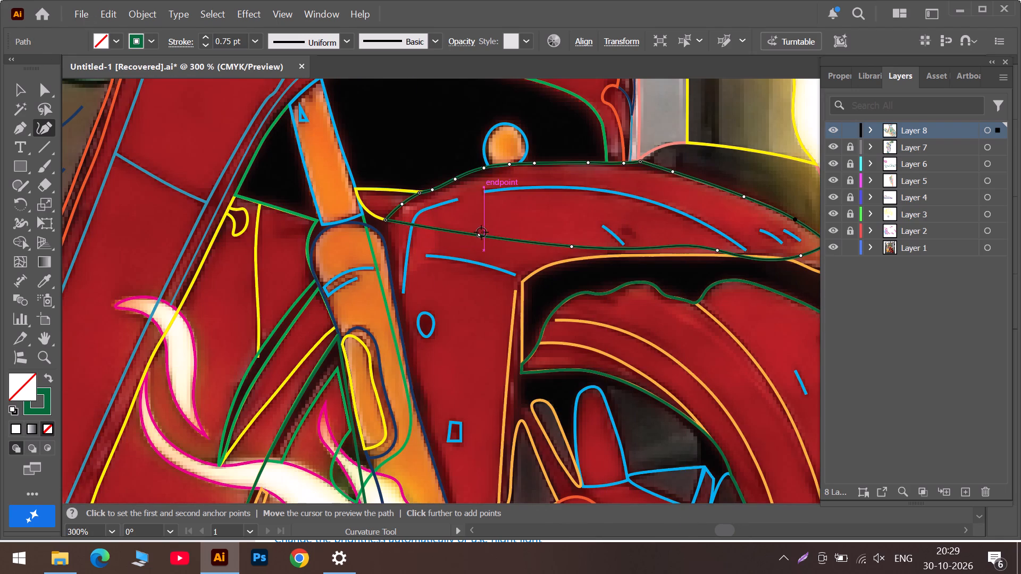
pyautogui.moveTo(479, 235); pyautogui.dragTo(468, 237)
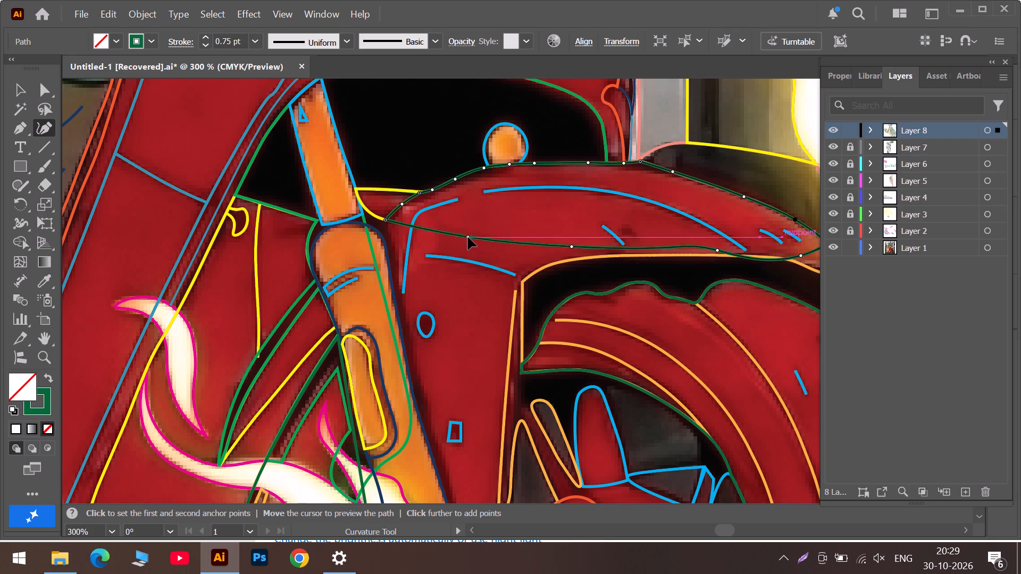
pyautogui.moveTo(468, 237); pyautogui.dragTo(474, 232)
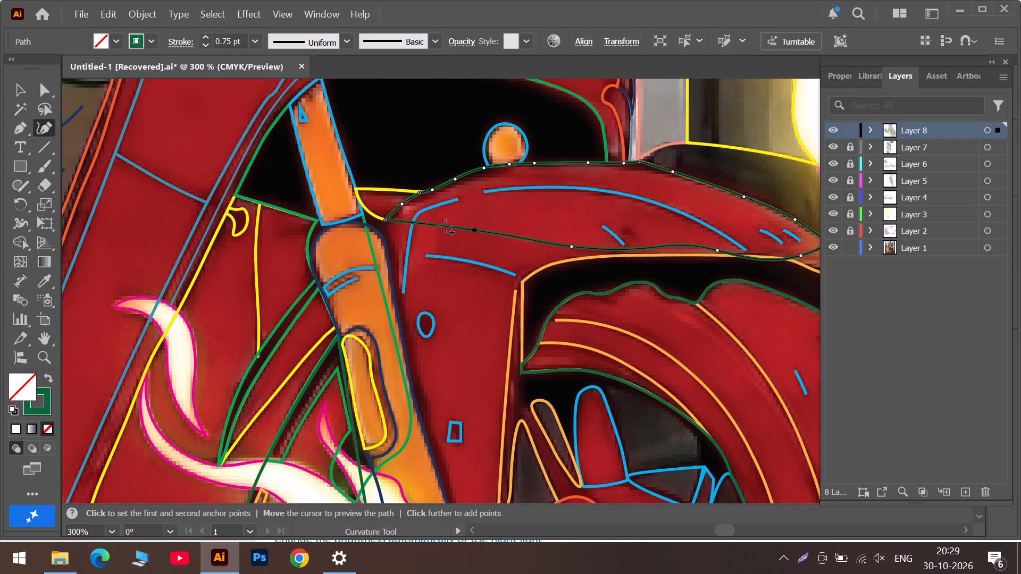
pyautogui.moveTo(411, 221); pyautogui.dragTo(413, 214)
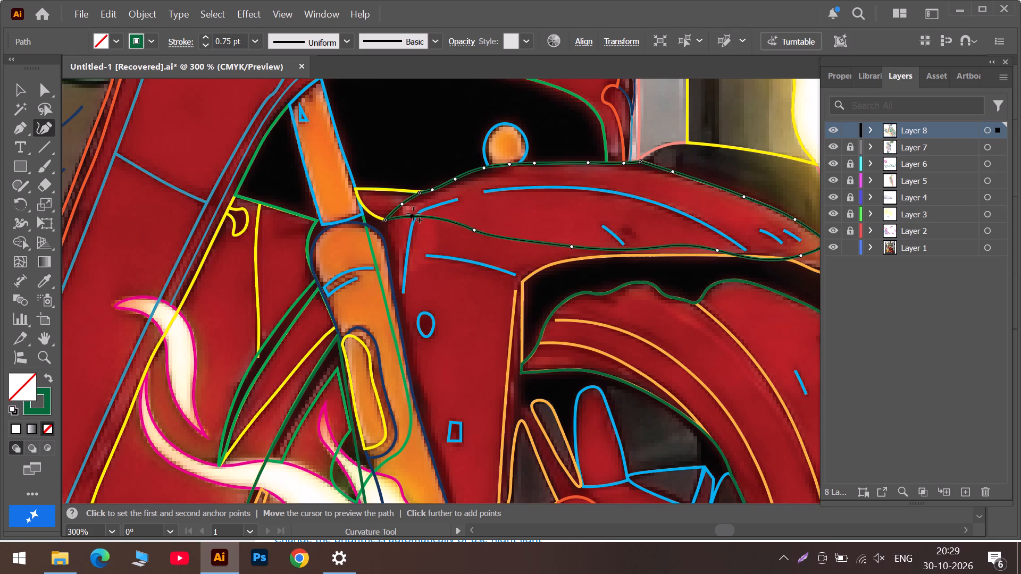
pyautogui.moveTo(413, 214); pyautogui.dragTo(420, 201)
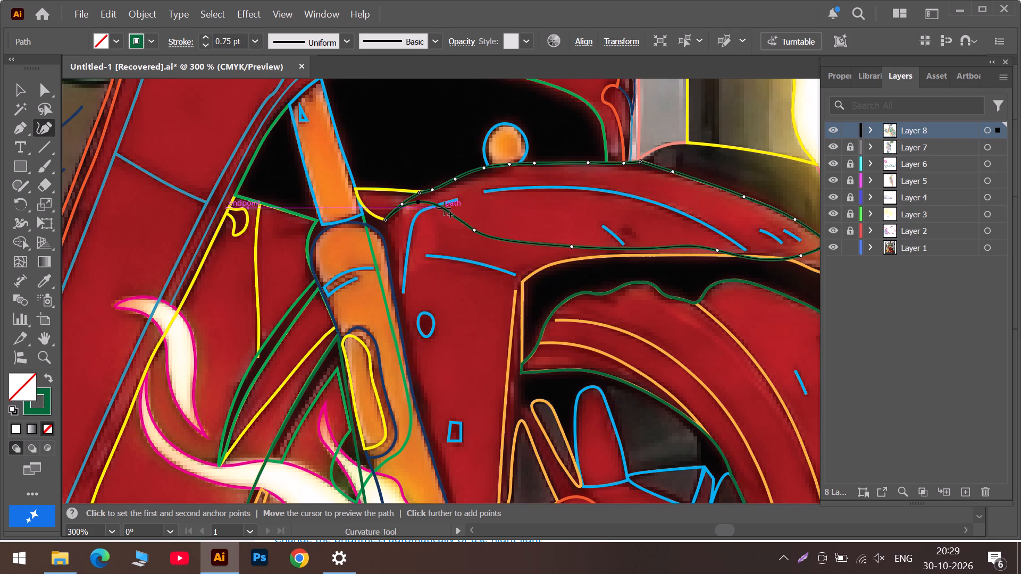
pyautogui.moveTo(445, 209); pyautogui.dragTo(434, 212)
pyautogui.moveTo(472, 231); pyautogui.dragTo(455, 224)
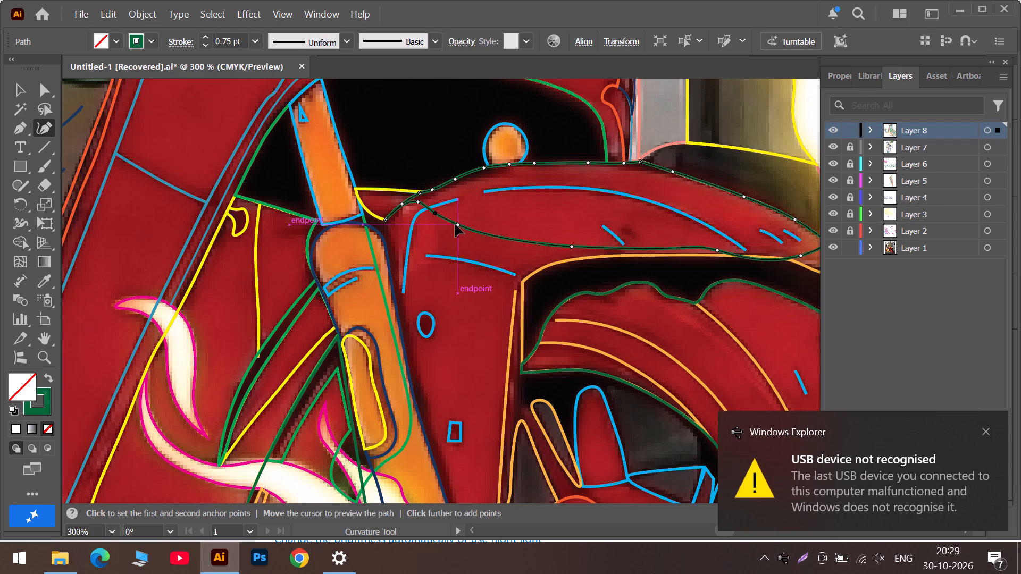
pyautogui.moveTo(455, 224); pyautogui.dragTo(451, 224)
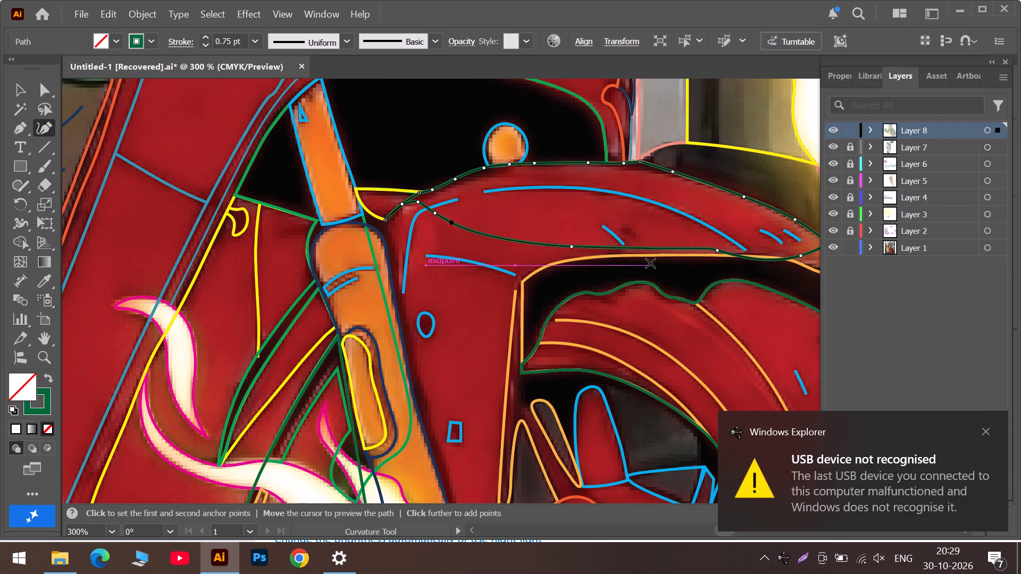
# Move the fender's middle lower-edge anchor down onto the orange wheel-arch line and make it a corner.
pyautogui.keyDown('alt'); pyautogui.scroll(2, 594, 239); pyautogui.keyUp('alt')
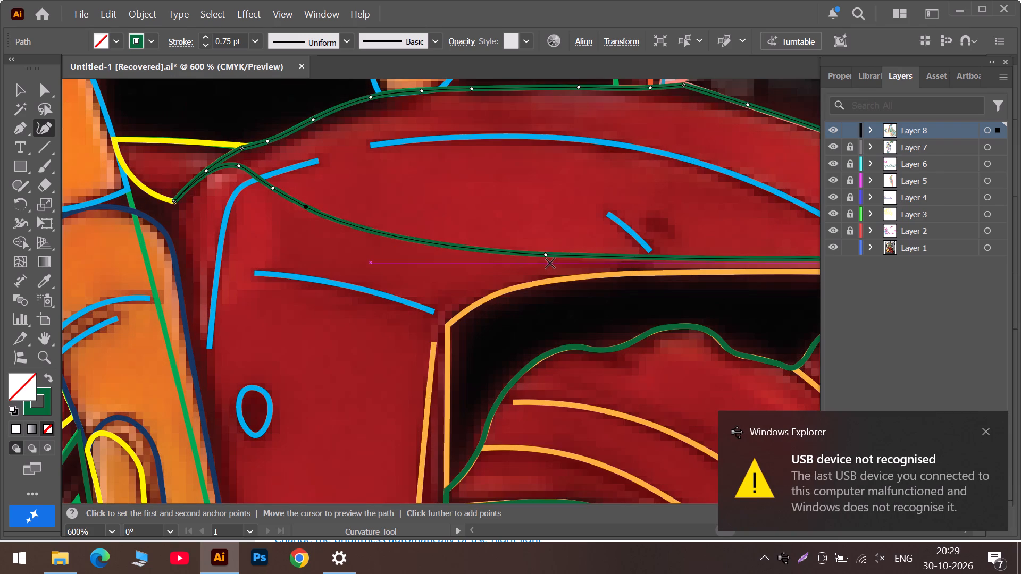
pyautogui.moveTo(547, 255); pyautogui.dragTo(579, 268)
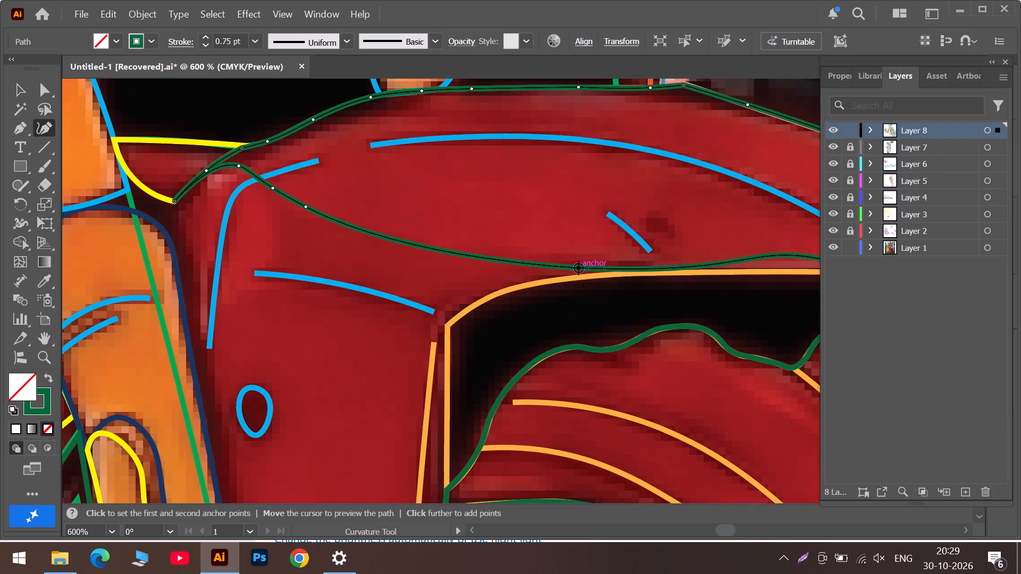
pyautogui.doubleClick(579, 268)
pyautogui.moveTo(579, 268); pyautogui.dragTo(577, 276)
pyautogui.click(746, 524)
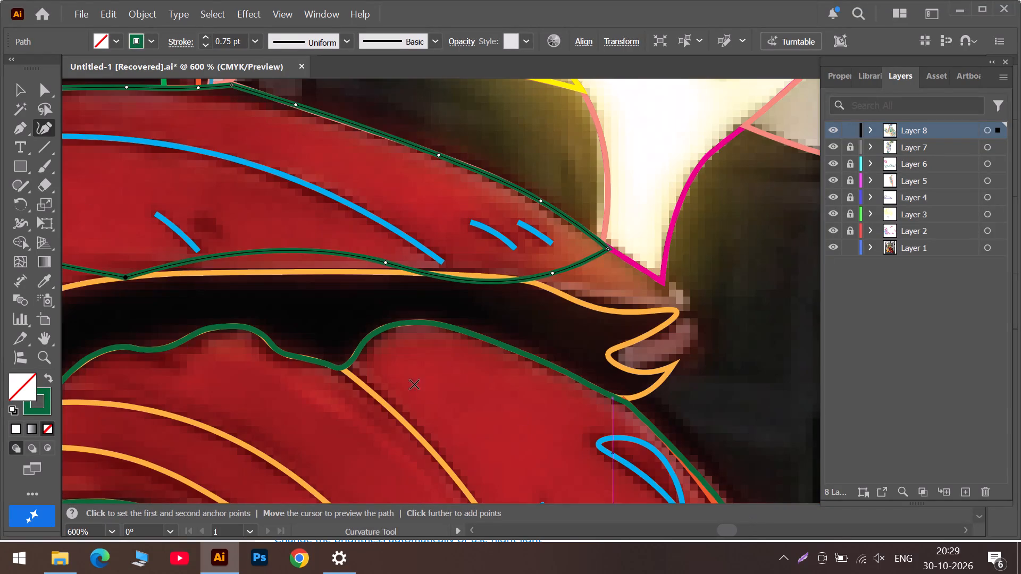
# Fit the front half of the fender's lower edge to the orange wheel-arch line by repositioning its anchors and adding two more.
pyautogui.moveTo(241, 250); pyautogui.dragTo(266, 264)
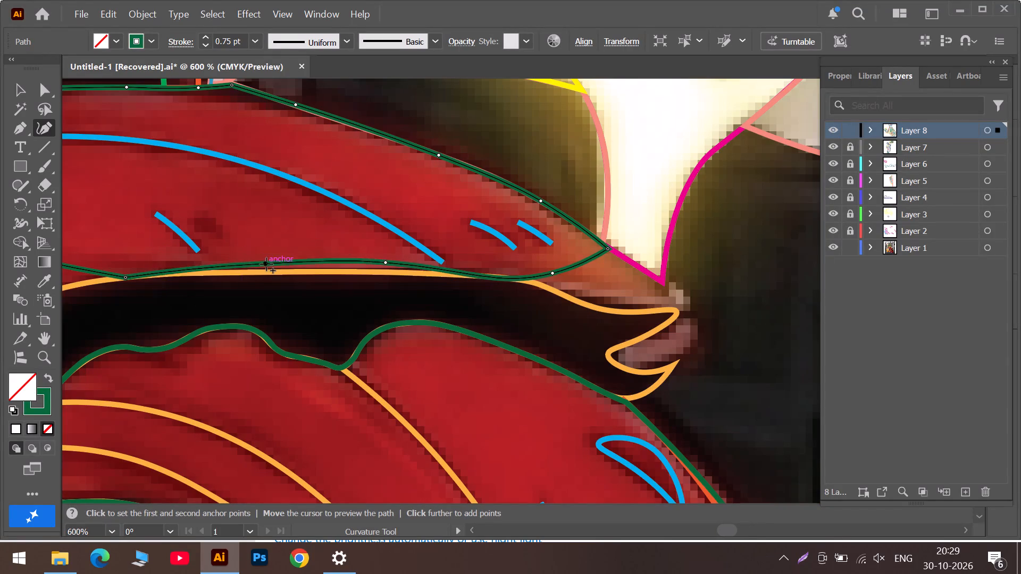
pyautogui.moveTo(266, 264); pyautogui.dragTo(169, 276)
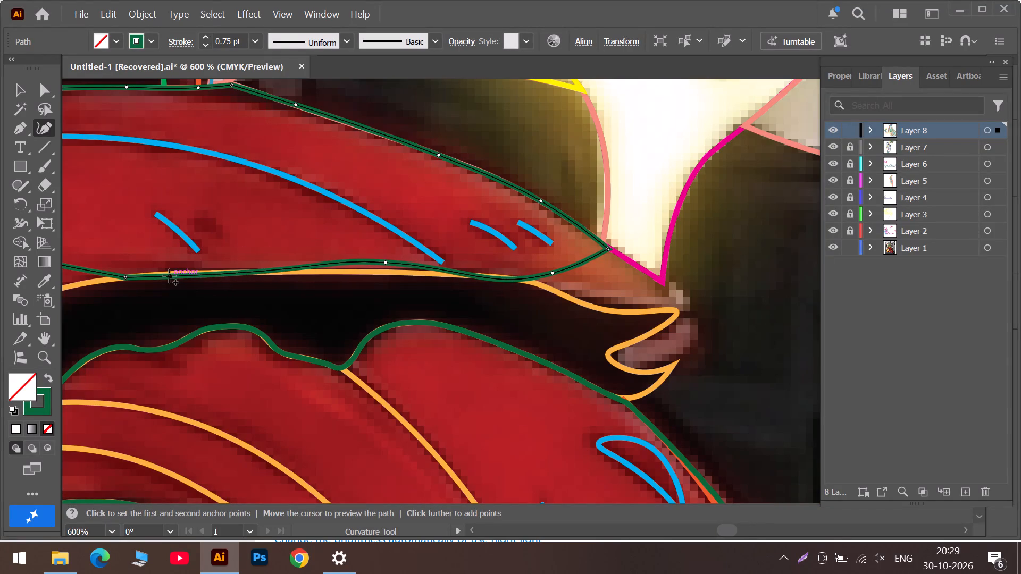
pyautogui.moveTo(169, 276); pyautogui.dragTo(172, 273)
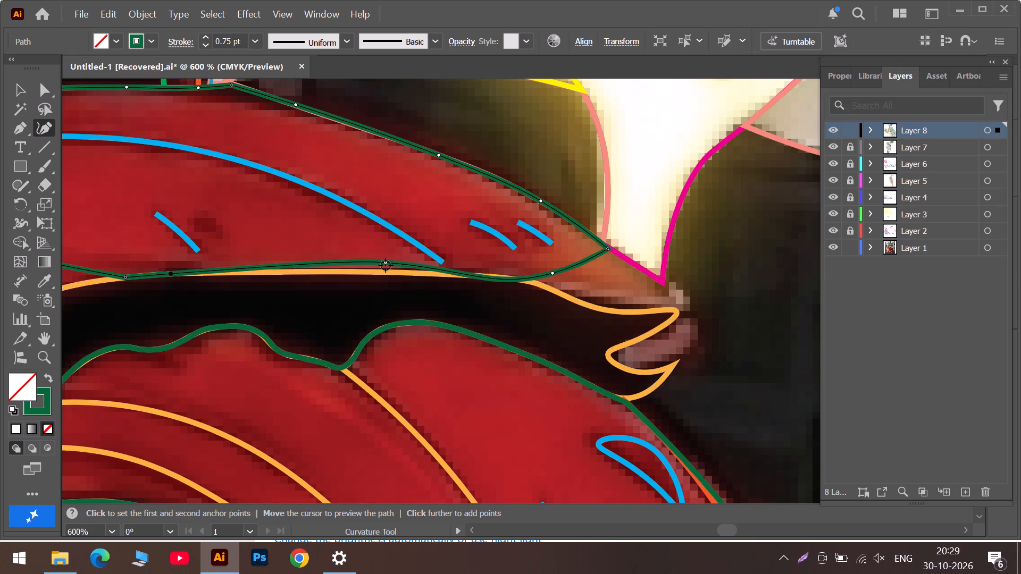
pyautogui.moveTo(386, 265); pyautogui.dragTo(278, 272)
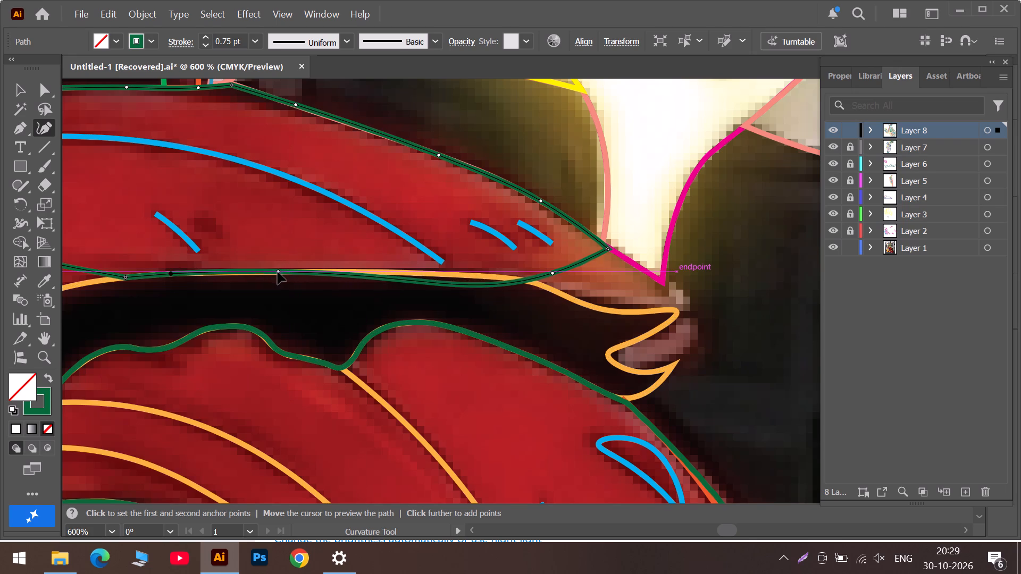
pyautogui.moveTo(278, 272); pyautogui.dragTo(279, 272)
pyautogui.moveTo(493, 285); pyautogui.dragTo(439, 274)
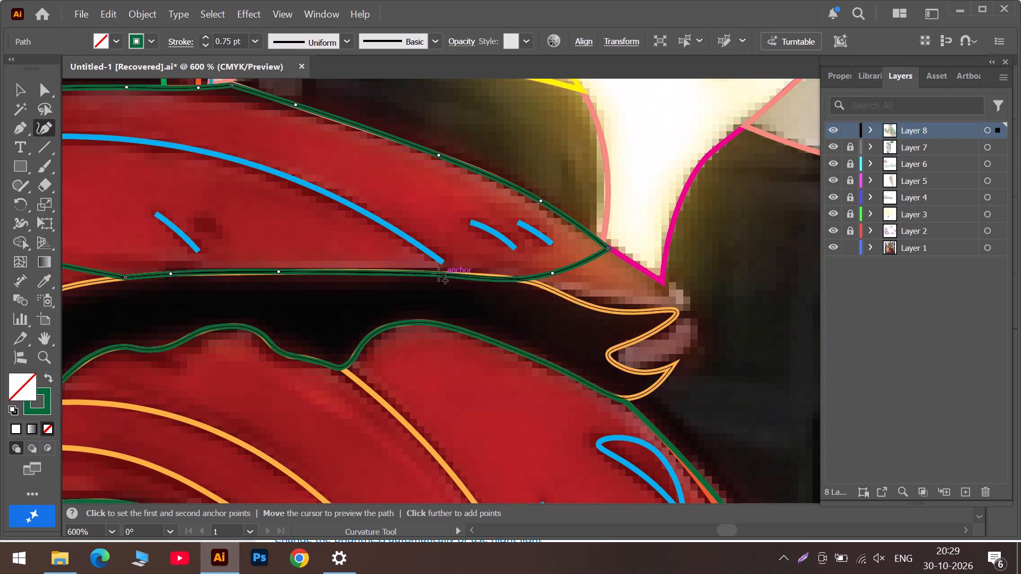
pyautogui.moveTo(439, 274); pyautogui.dragTo(431, 274)
pyautogui.moveTo(487, 278); pyautogui.dragTo(491, 277)
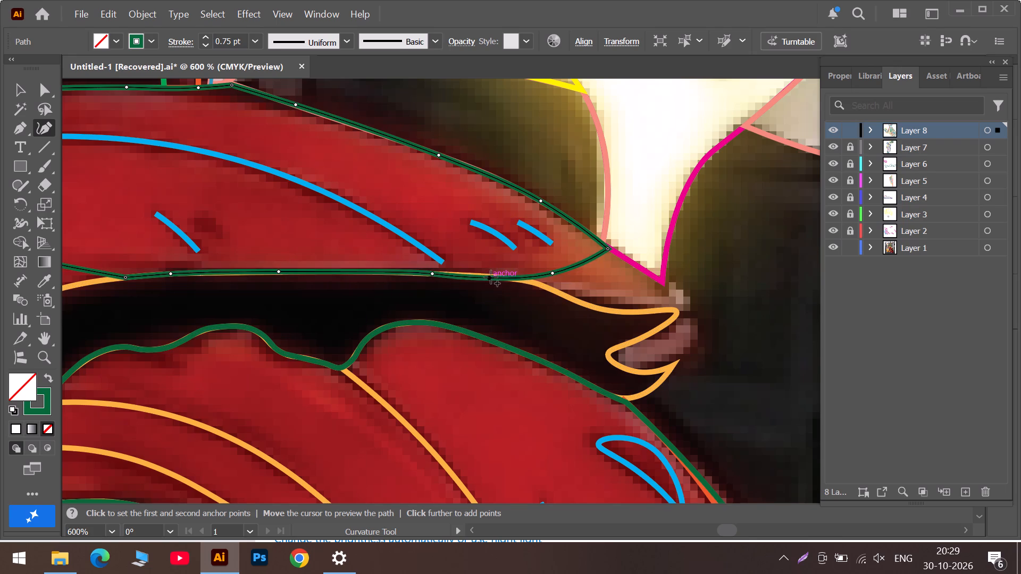
pyautogui.moveTo(491, 277); pyautogui.dragTo(478, 276)
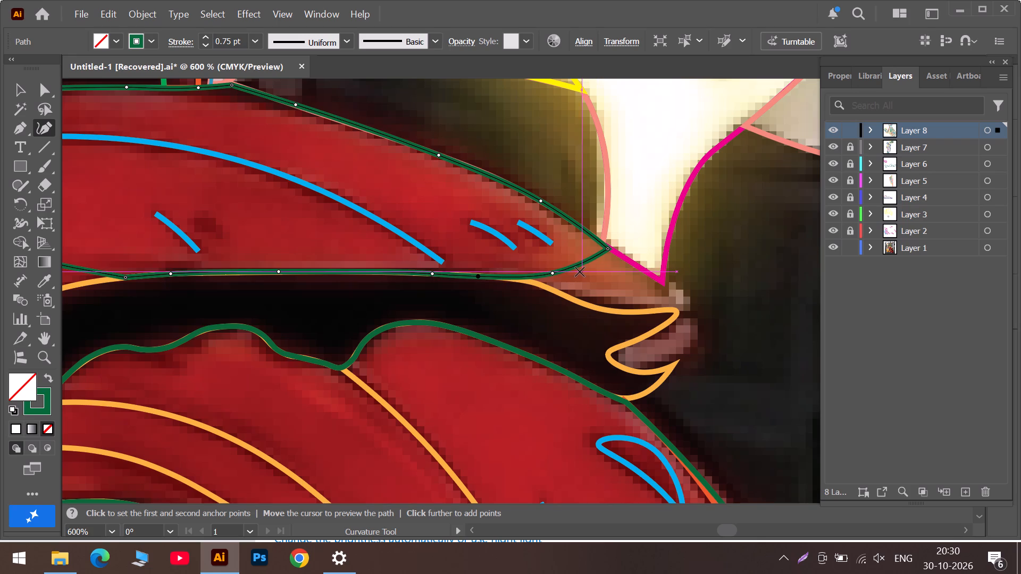
# Trace a small closed shape with the Curvature tool at the fender's rear end, with two corner anchors at the blue curved line's lower end.
pyautogui.keyDown('alt'); pyautogui.scroll(-3, 576, 272); pyautogui.keyUp('alt')
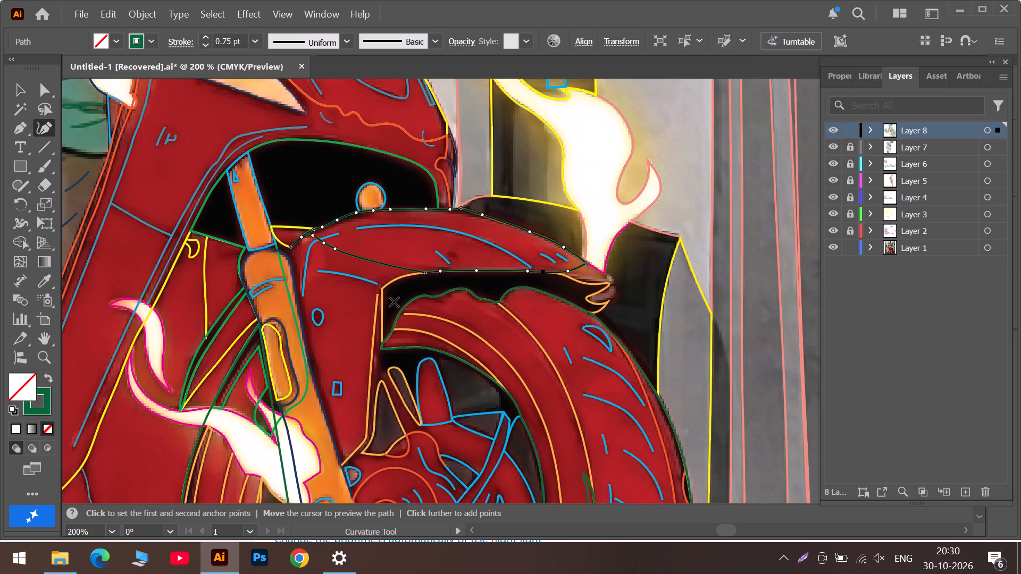
pyautogui.keyDown('alt'); pyautogui.scroll(2, 321, 266); pyautogui.keyUp('alt')
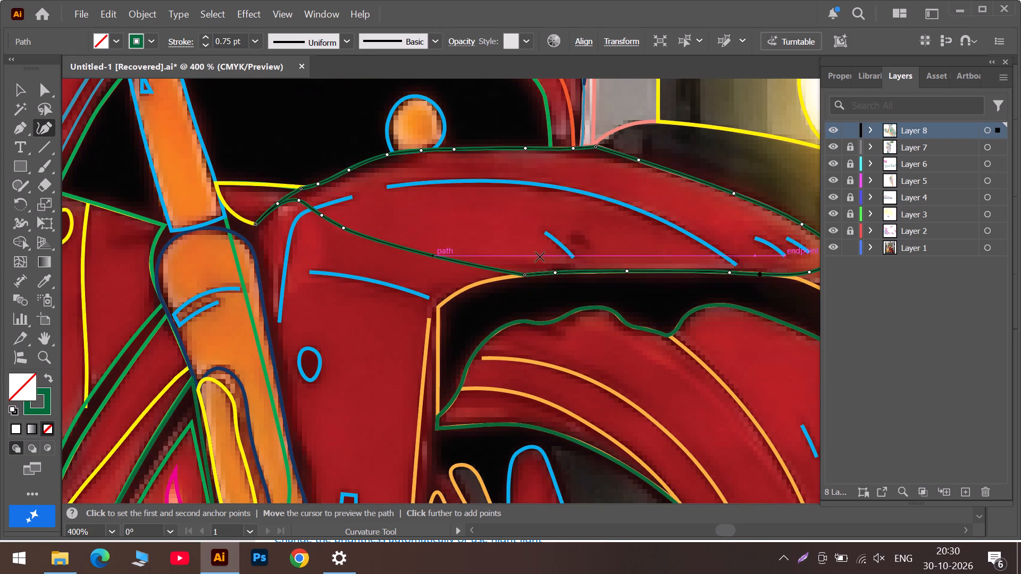
pyautogui.click(261, 231)
pyautogui.click(279, 215)
pyautogui.click(320, 226)
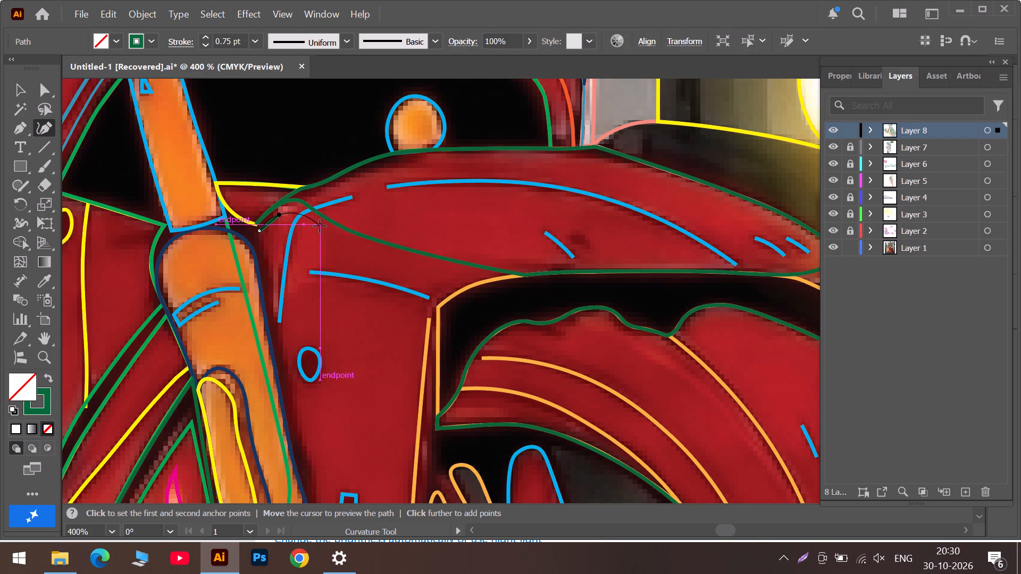
pyautogui.click(309, 281)
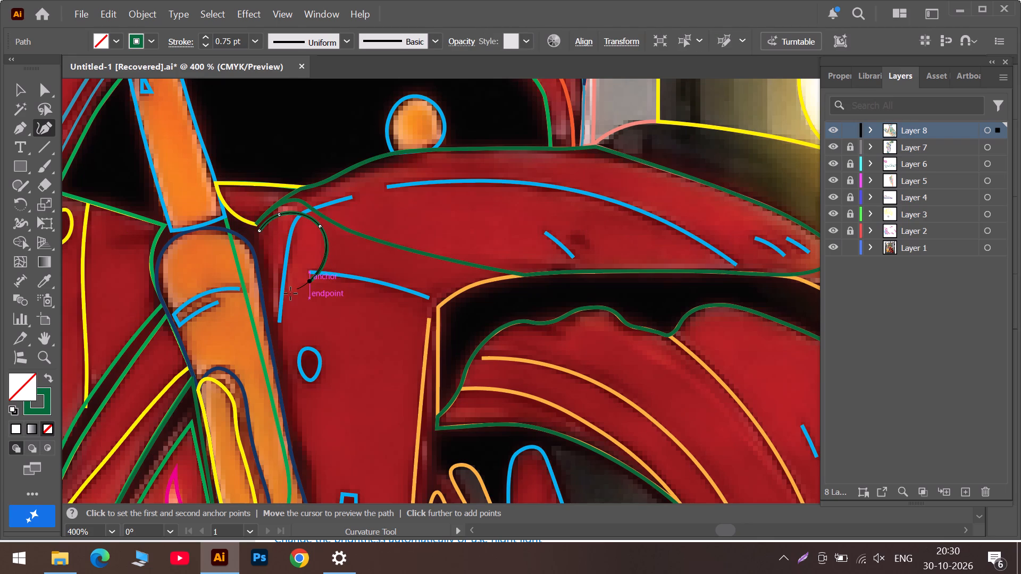
pyautogui.click(289, 294)
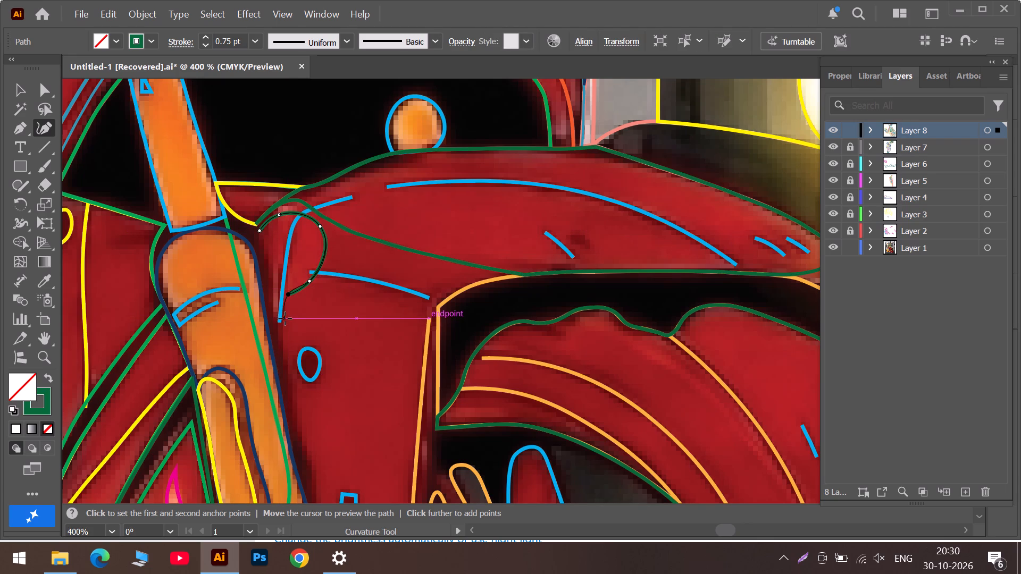
pyautogui.doubleClick(285, 318)
pyautogui.doubleClick(272, 315)
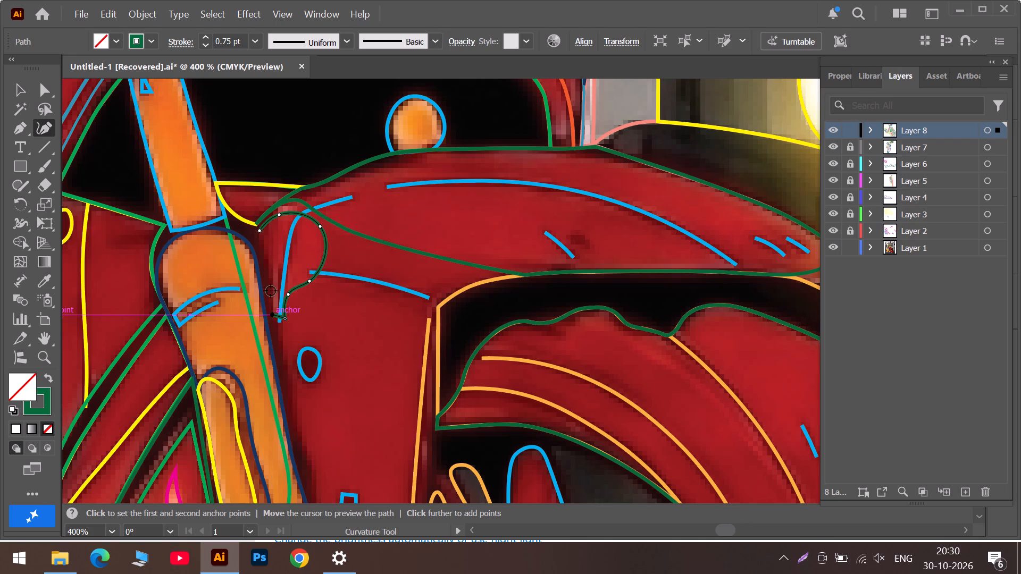
pyautogui.click(269, 267)
pyautogui.click(257, 230)
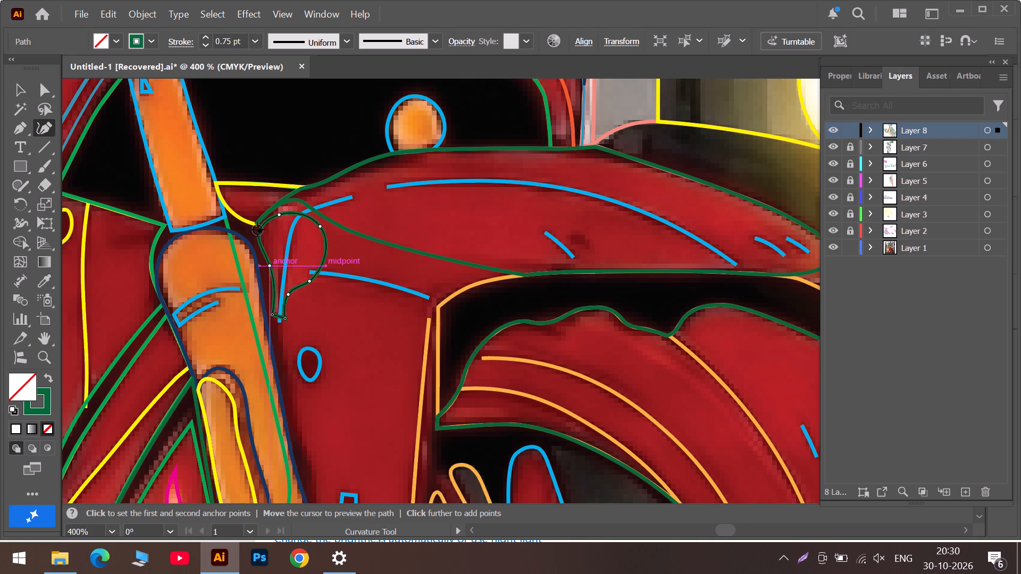
# Move the small shape's rear tip to the yellow line's end as a corner and raise its top anchor toward the fender outline.
pyautogui.moveTo(257, 230); pyautogui.dragTo(257, 224)
pyautogui.doubleClick(257, 224)
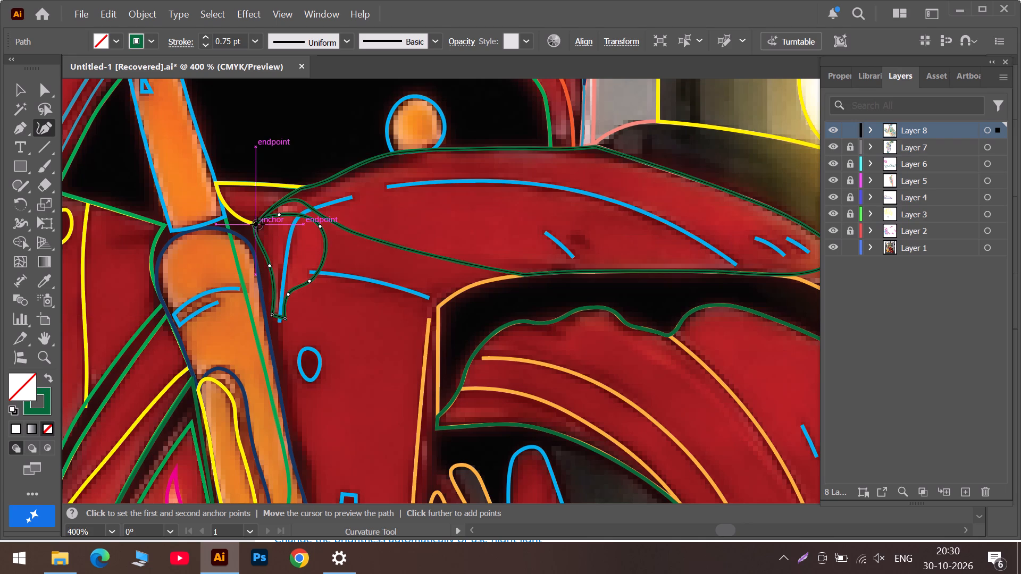
pyautogui.doubleClick(255, 226)
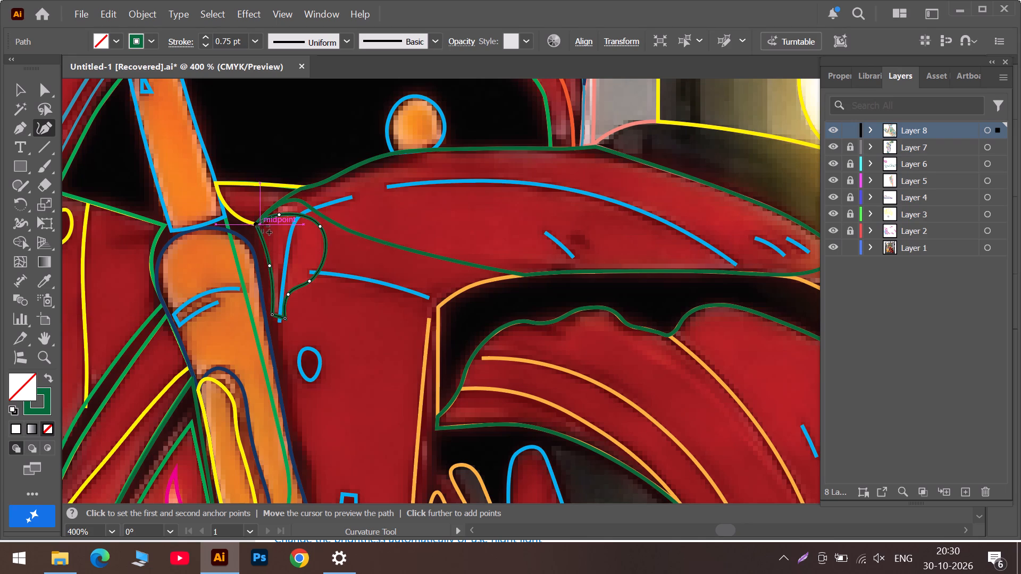
pyautogui.moveTo(280, 217); pyautogui.dragTo(282, 213)
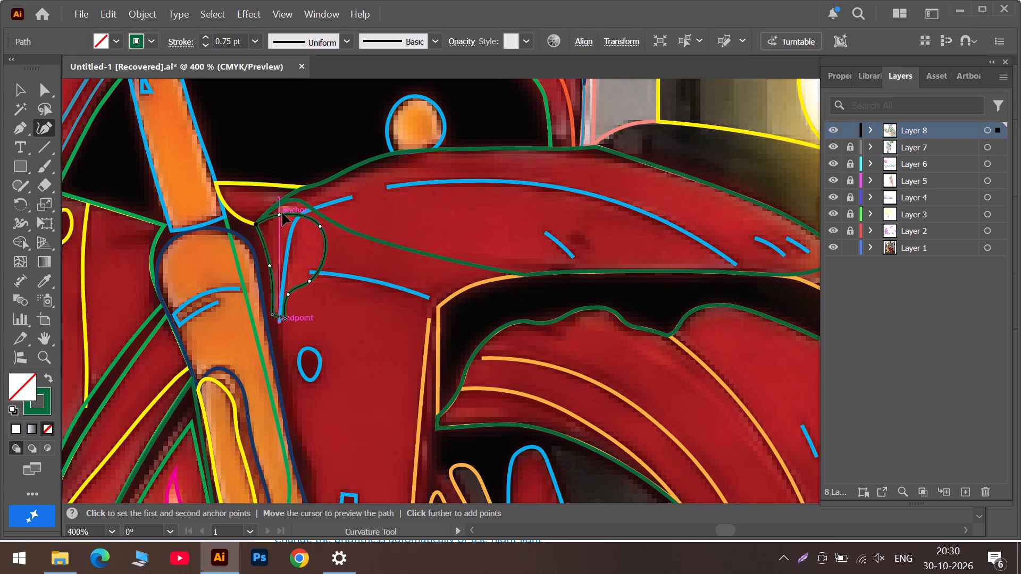
pyautogui.moveTo(282, 213); pyautogui.dragTo(285, 211)
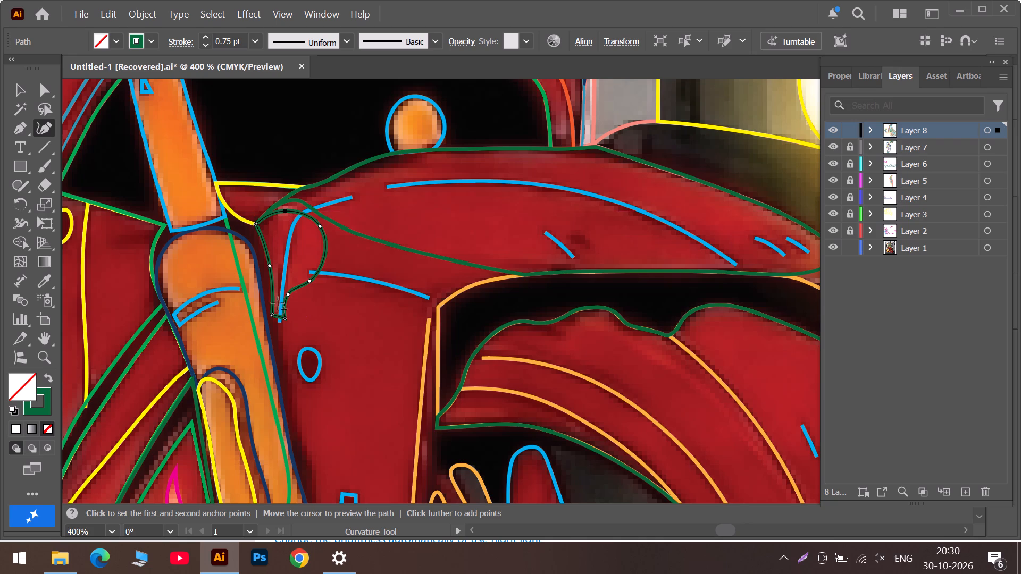
# Save the document.
pyautogui.keyDown('alt'); pyautogui.scroll(-2, 273, 283); pyautogui.keyUp('alt')
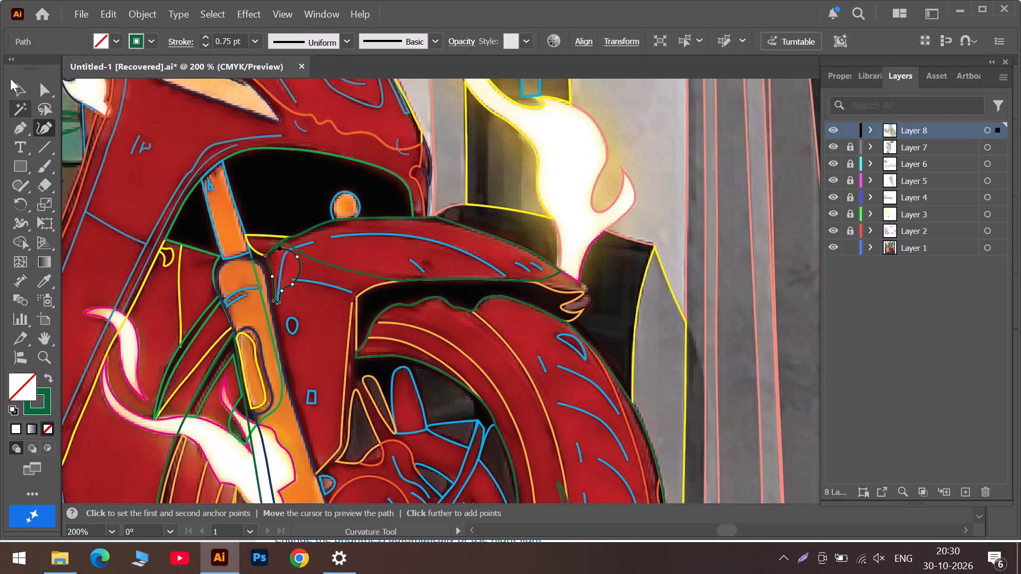
pyautogui.click(16, 92)
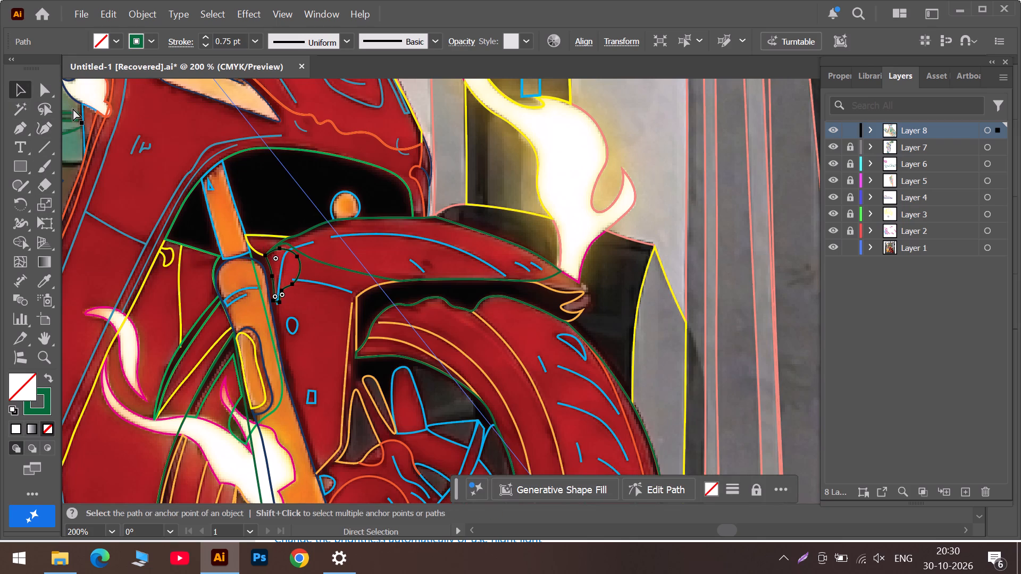
pyautogui.hotkey('ctrl', 's')
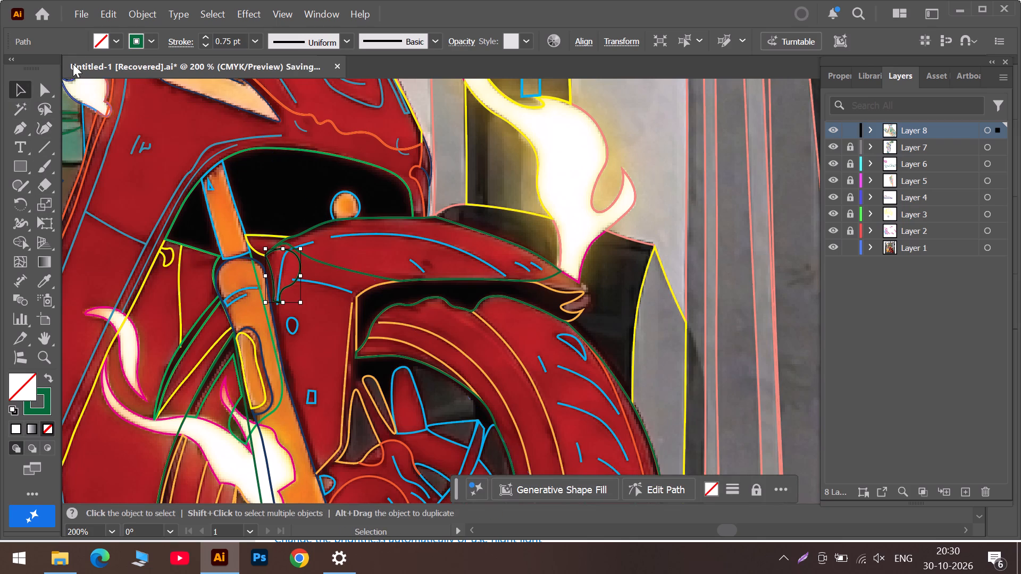
pyautogui.click(87, 16)
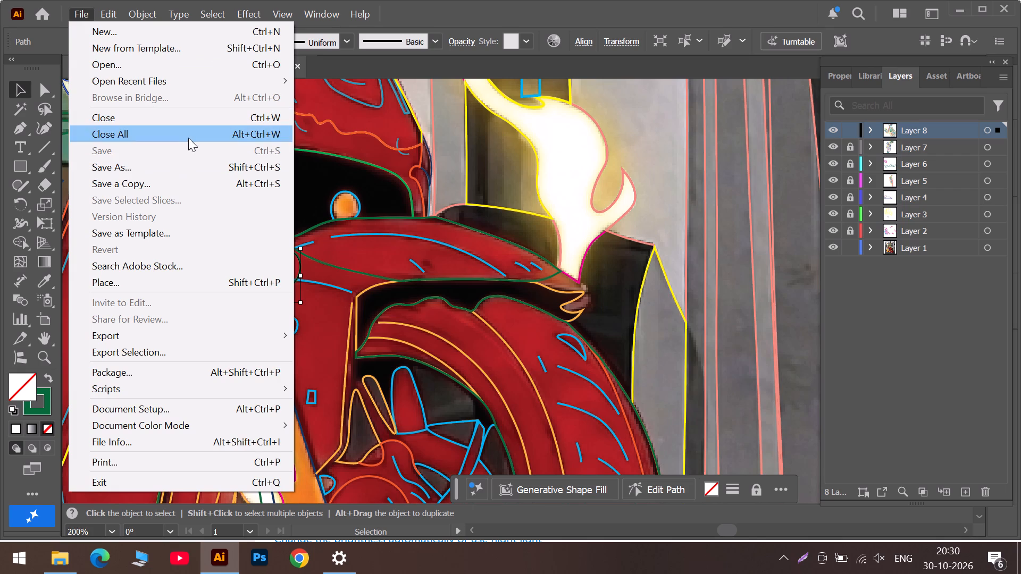
pyautogui.click(188, 152)
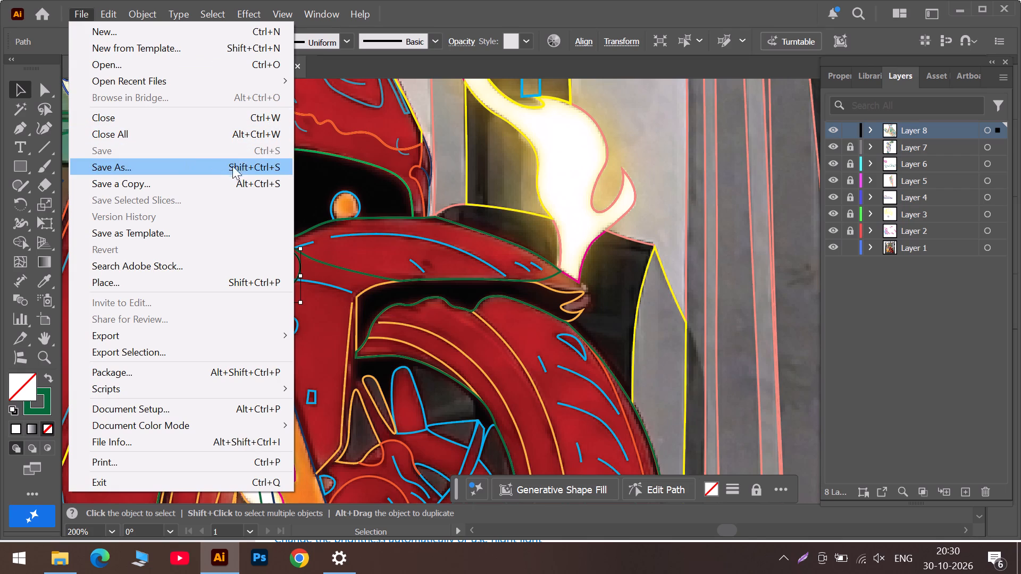
pyautogui.click(200, 156)
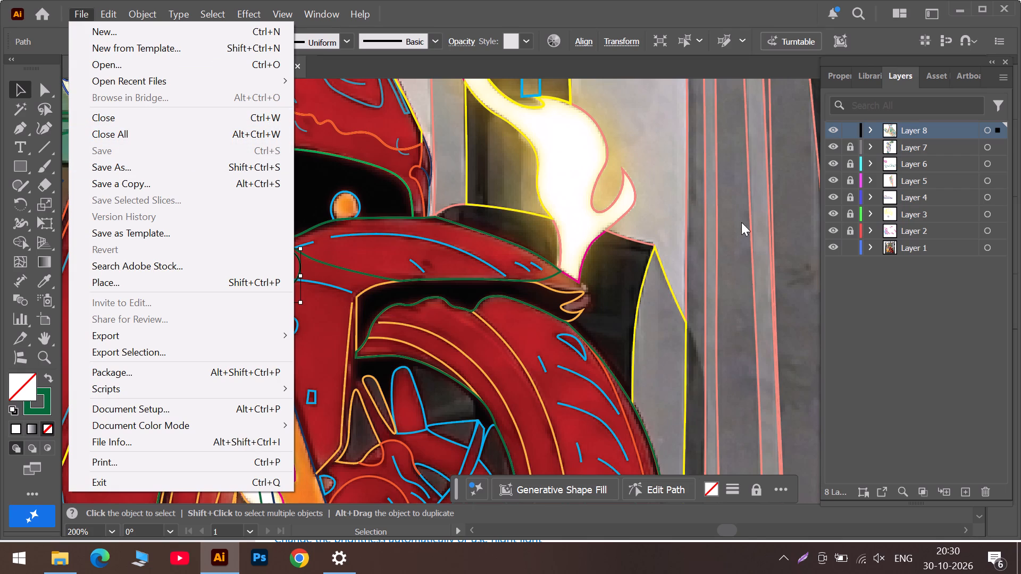
pyautogui.click(727, 242)
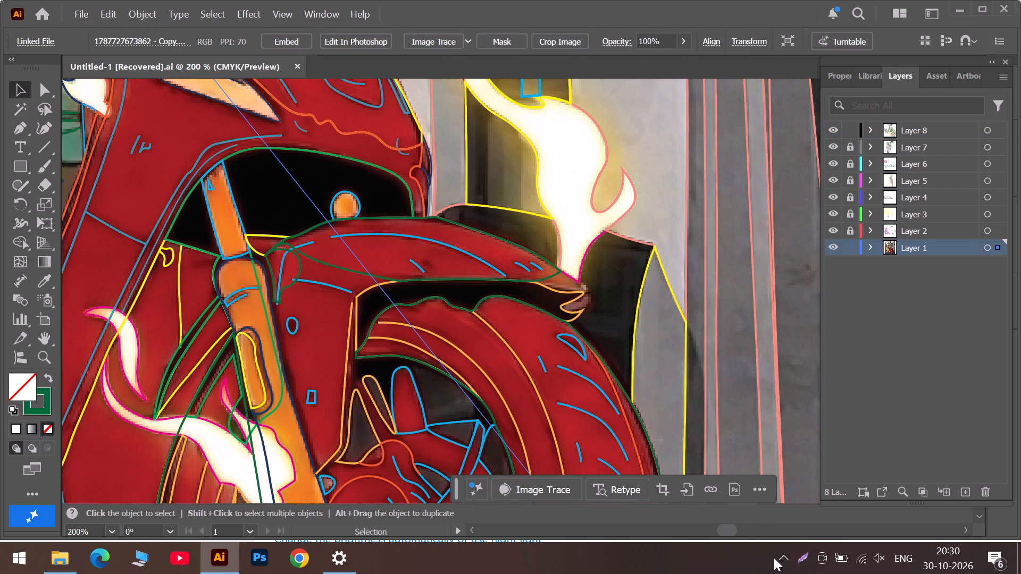
# Dismiss the USB device notification and show the hidden system tray icons.
pyautogui.click(776, 556)
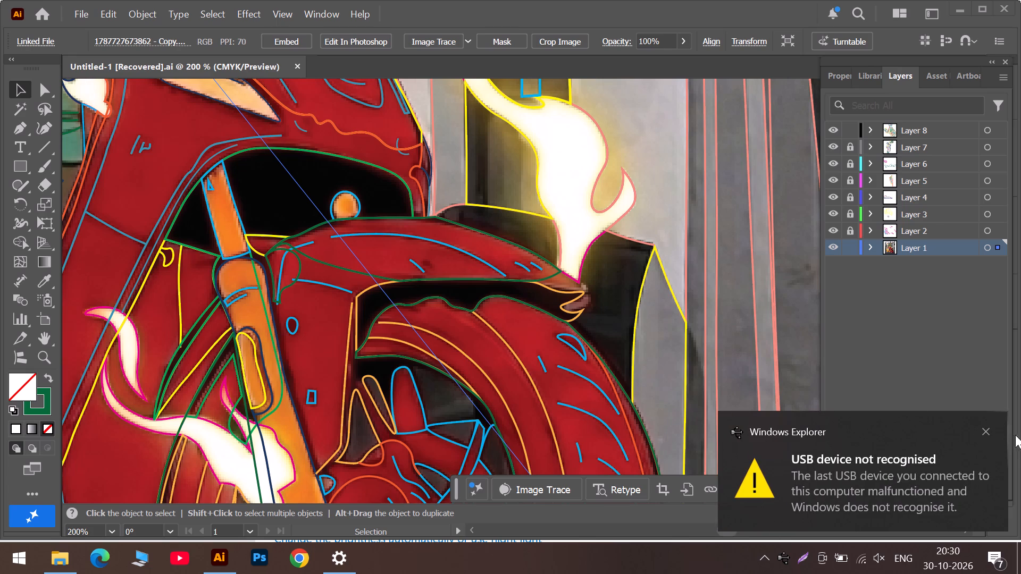
pyautogui.click(984, 431)
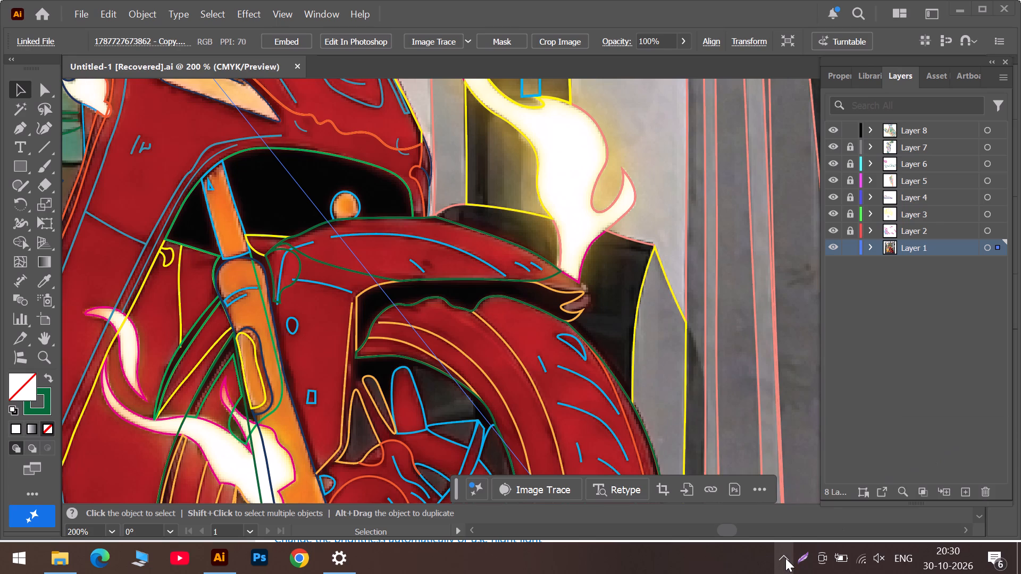
pyautogui.click(785, 558)
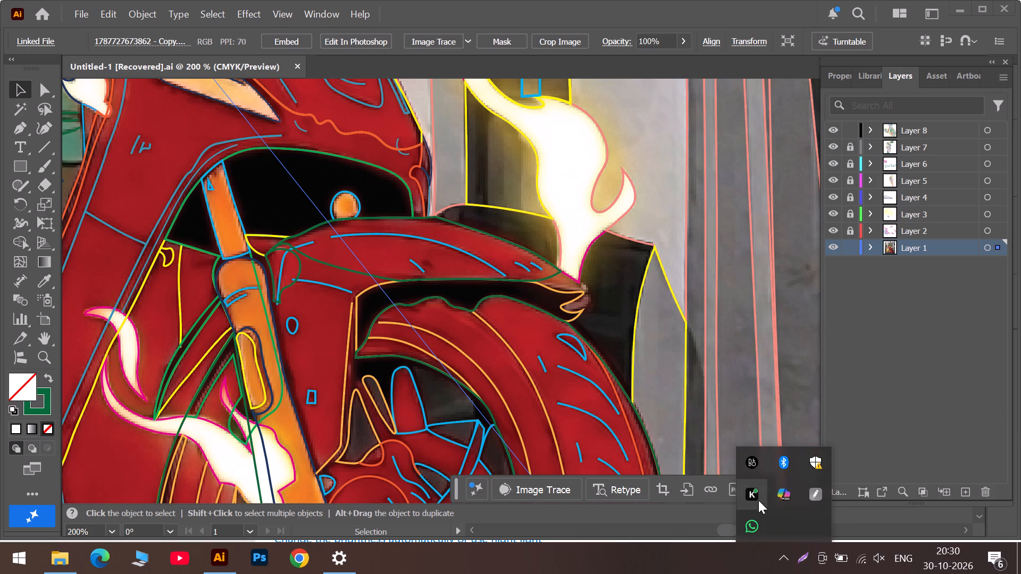